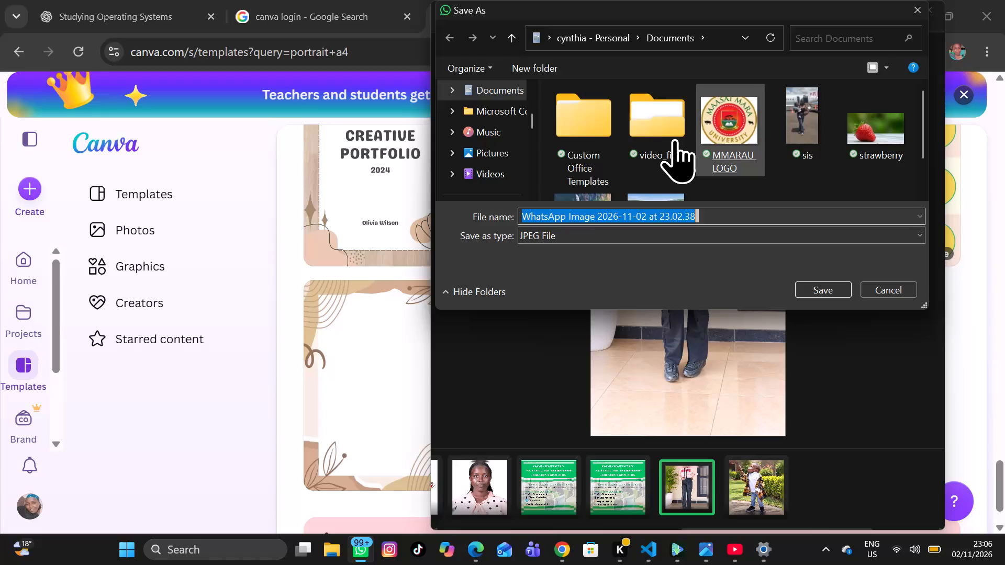
Name the WhatsApp photo file Naomy and choose the Screenshots folder inside Pictures as its save location.
key("BackSpace")
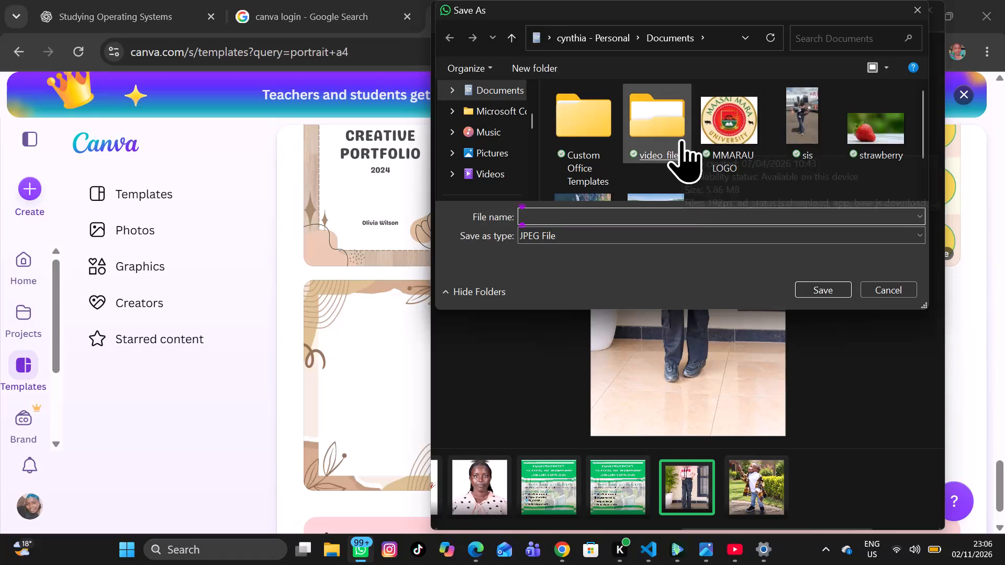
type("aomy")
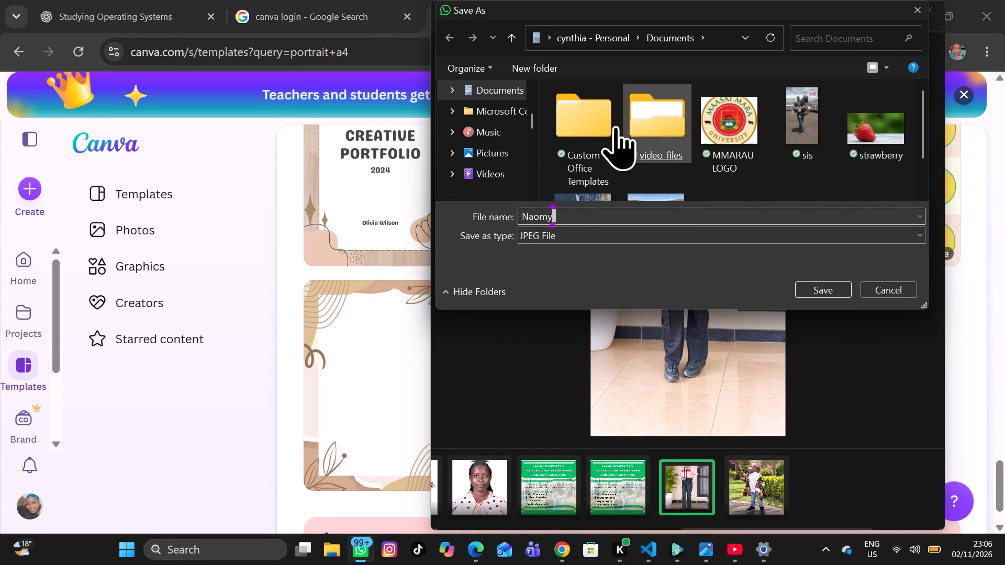
left_click(489, 149)
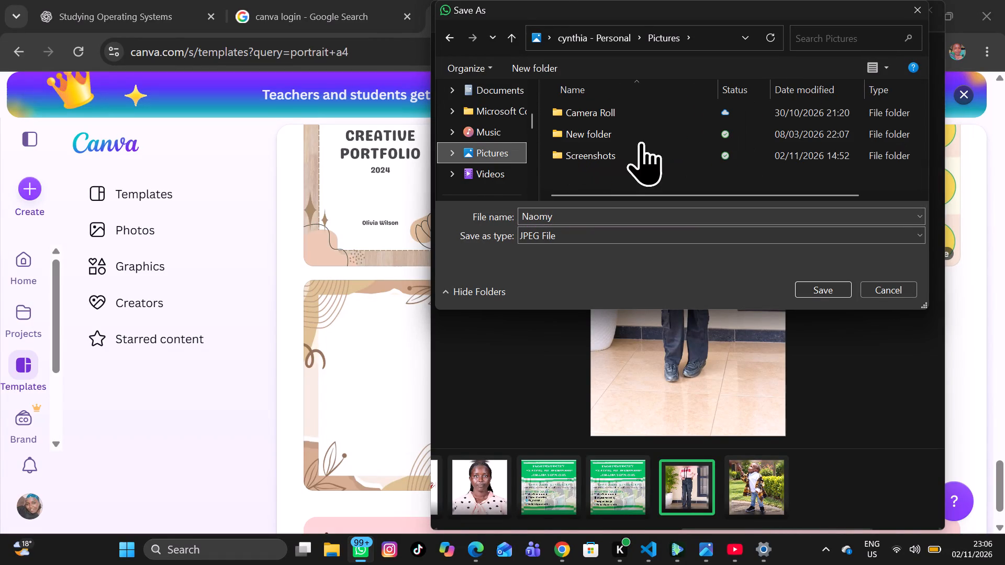
left_click(607, 150)
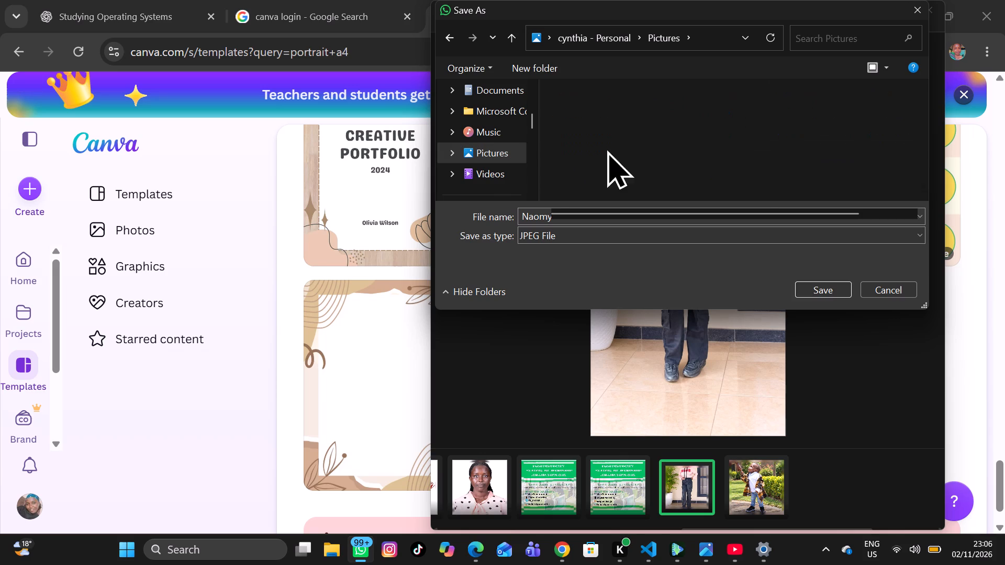
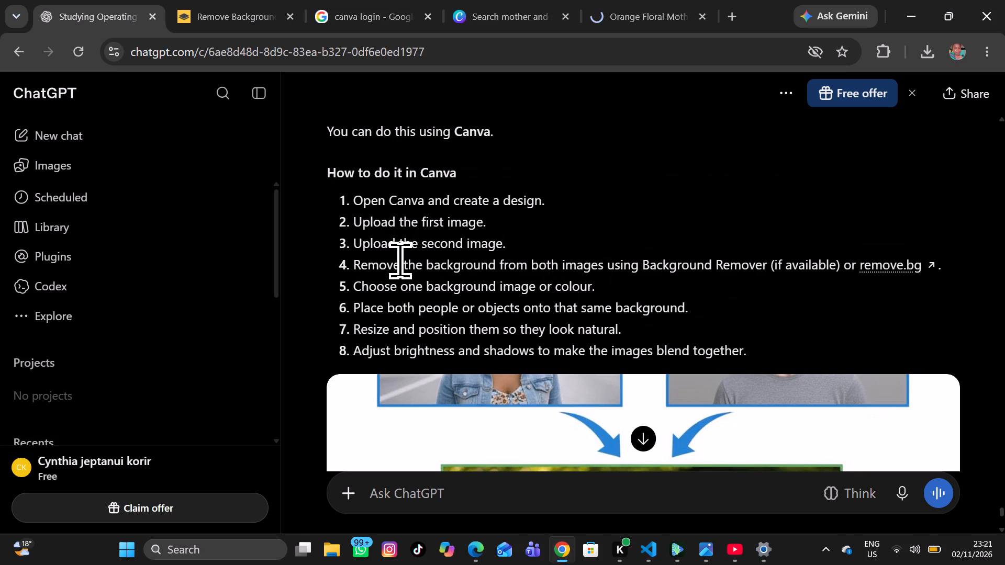
Switch to the Canva Mother's Day design, set the Pixel Eraser's erase size to 6, and exit the eraser.
left_click(617, 8)
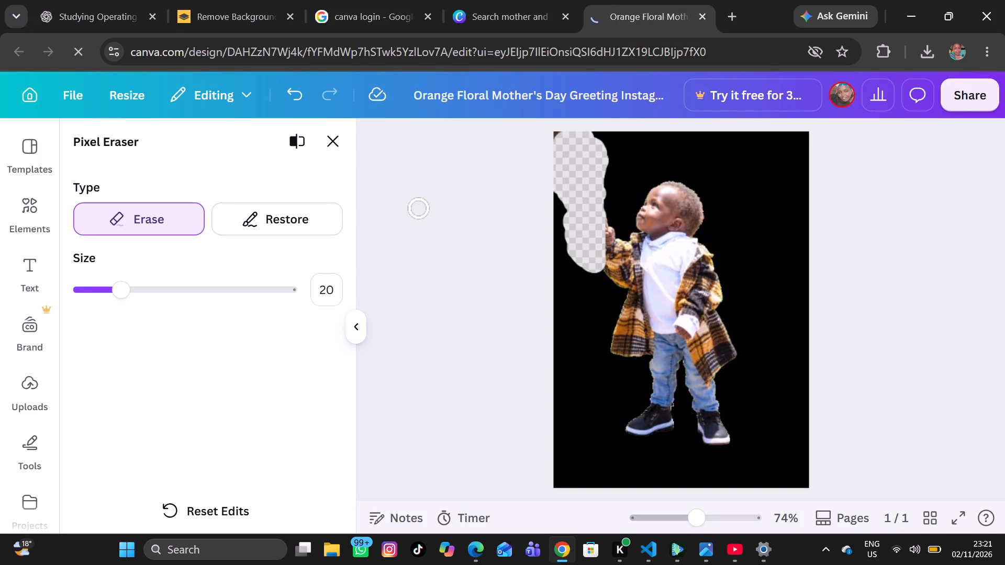
left_click(91, 278)
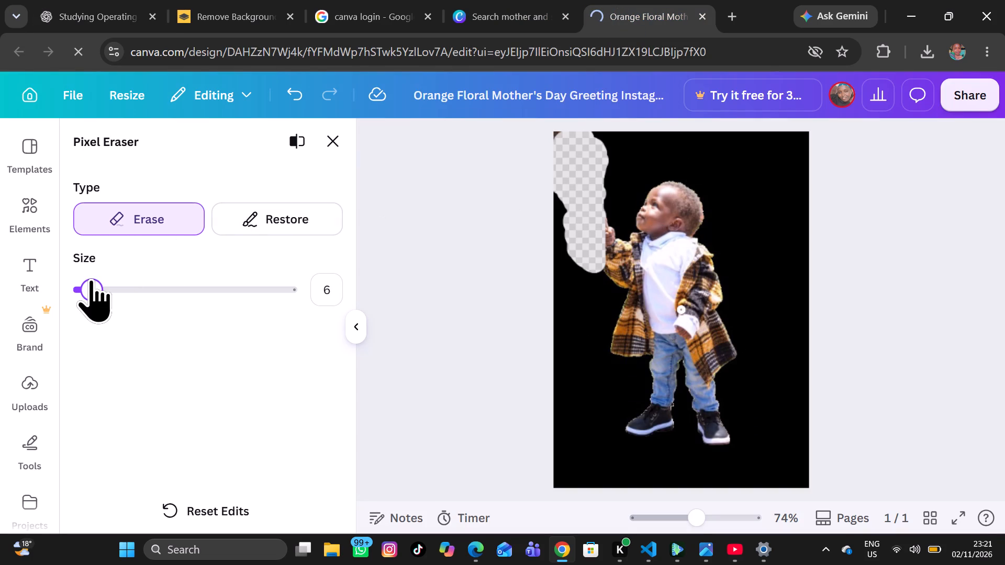
left_click(91, 278)
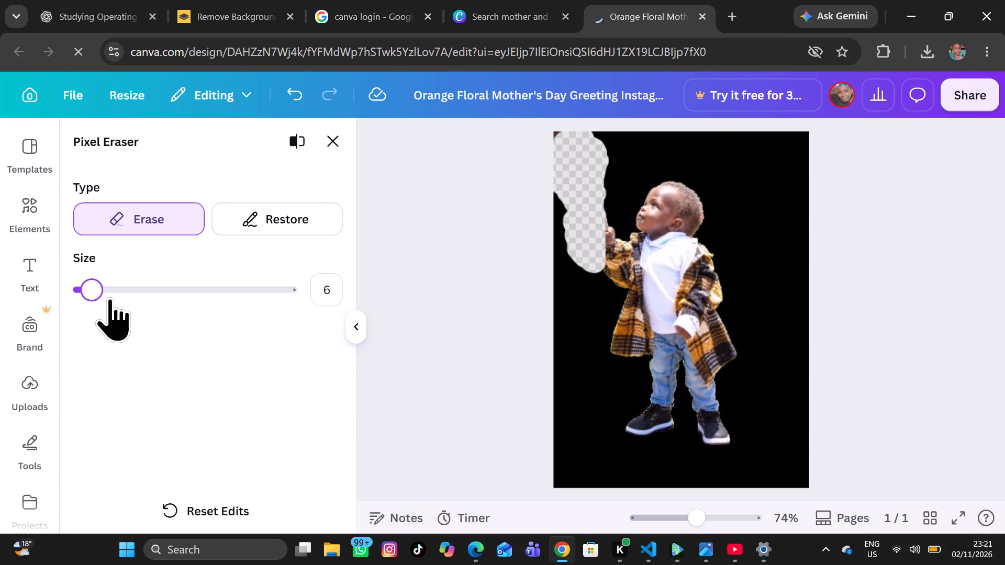
left_click(151, 210)
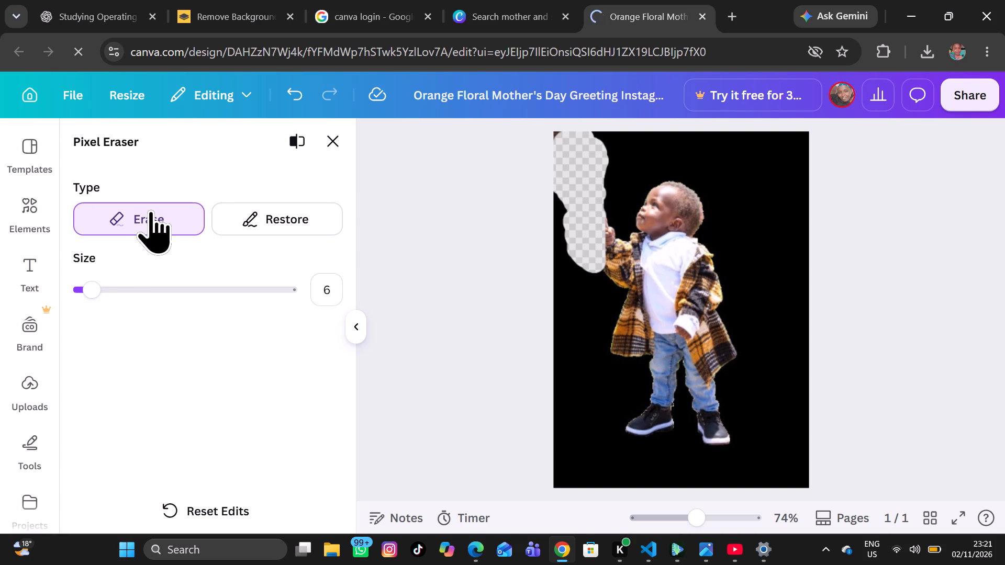
left_click(151, 210)
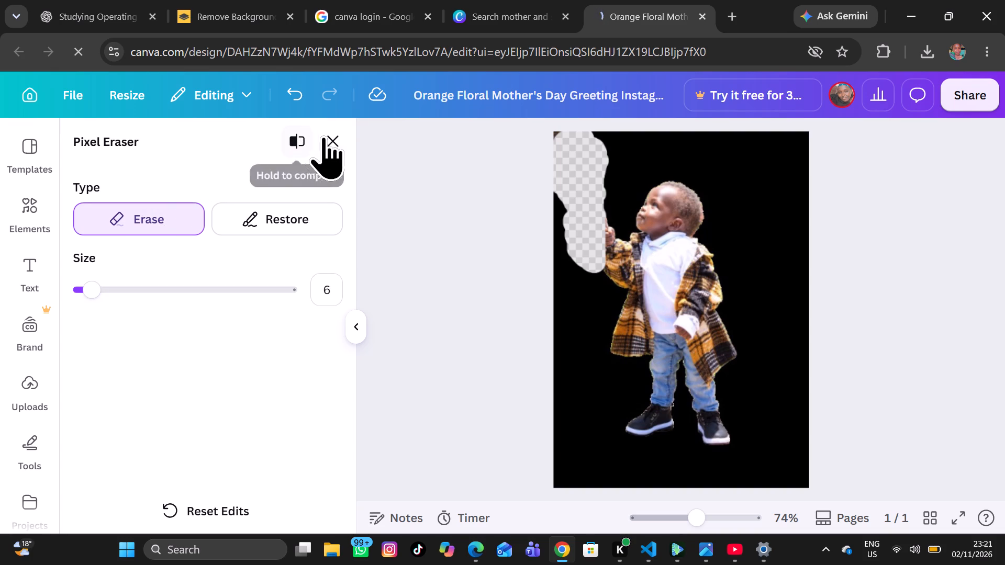
left_click(330, 134)
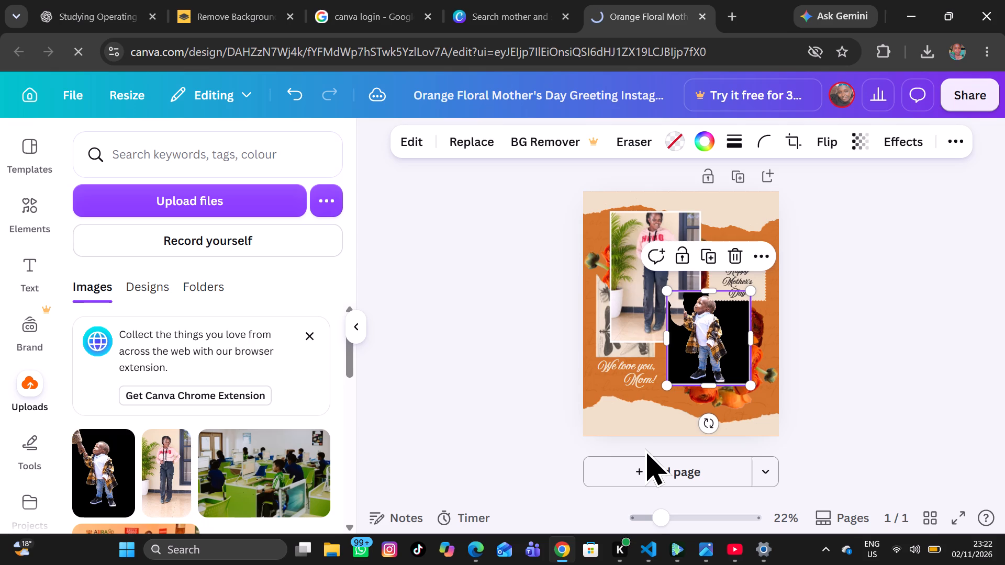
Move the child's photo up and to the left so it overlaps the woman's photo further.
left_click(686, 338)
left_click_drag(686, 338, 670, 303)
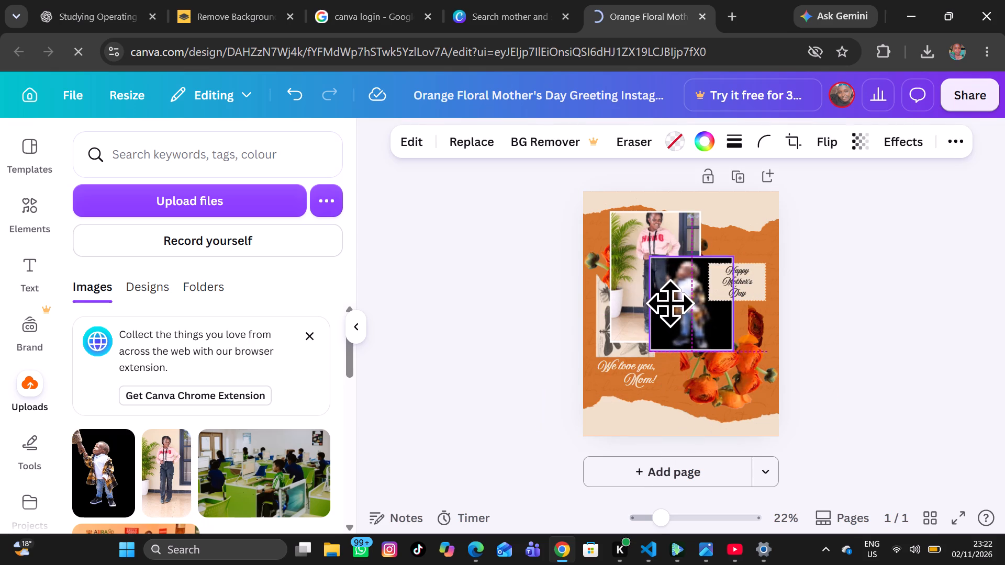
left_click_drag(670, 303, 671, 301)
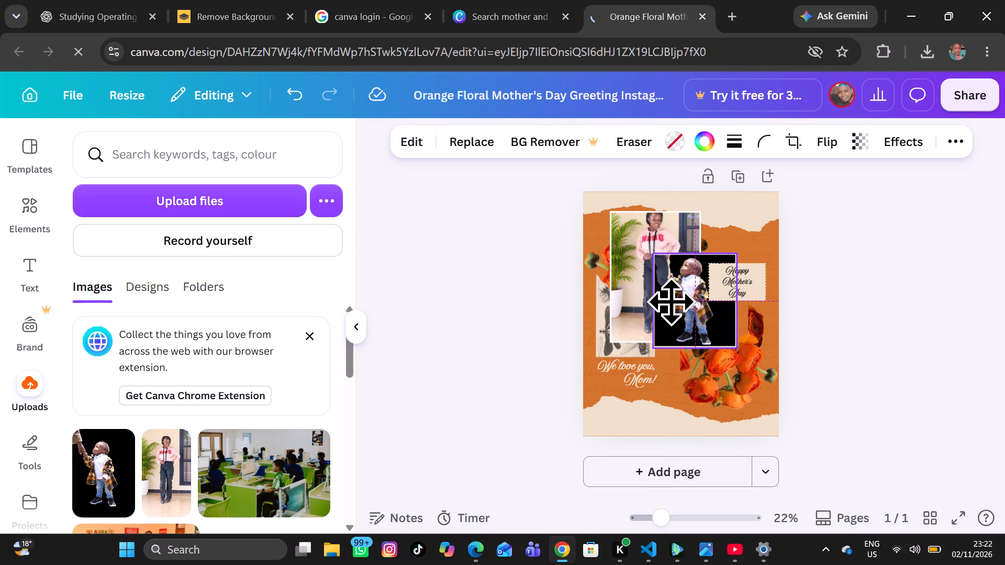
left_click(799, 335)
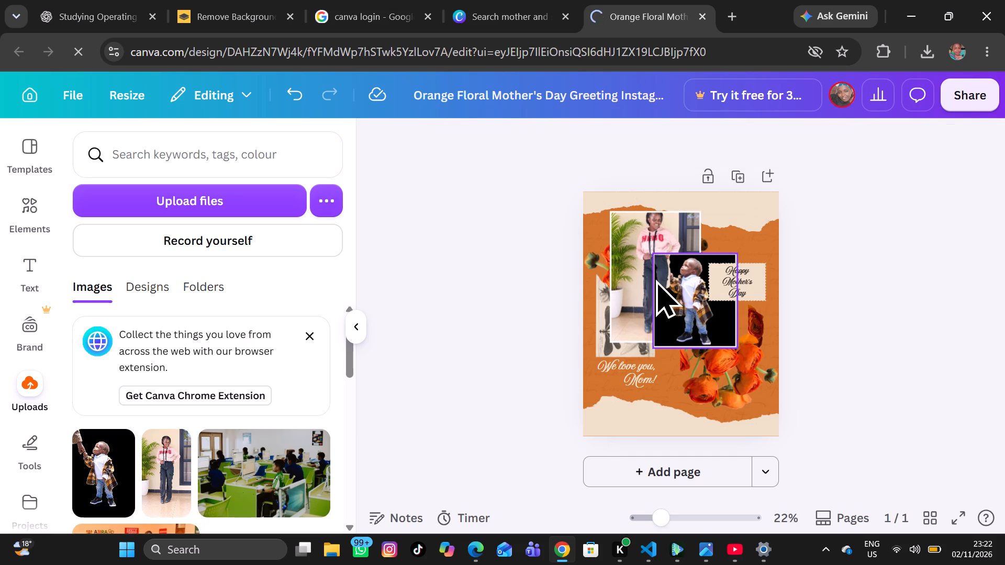
Shift the woman's photo slightly left and down, toward the left margin of the page.
left_click_drag(652, 288, 645, 292)
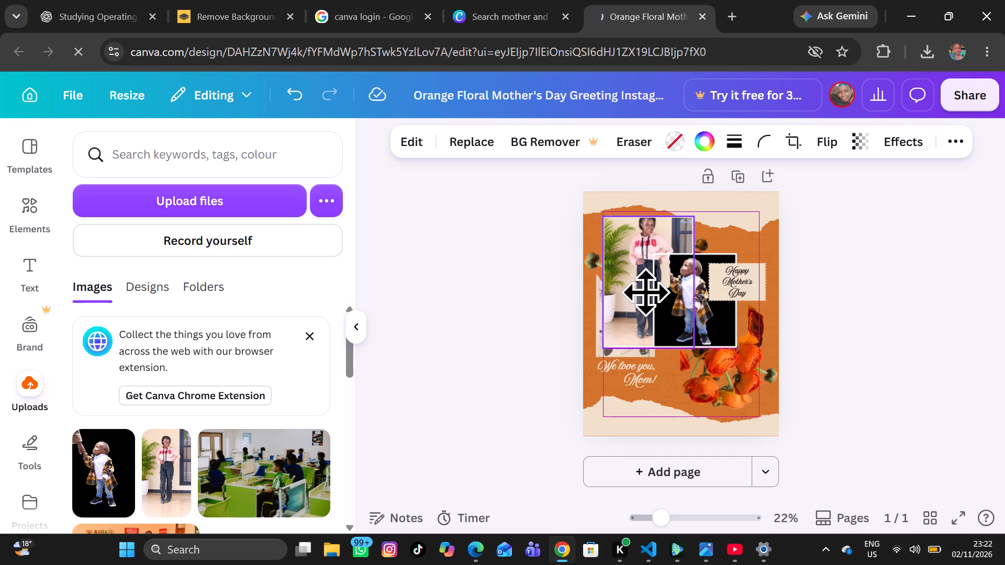
left_click_drag(645, 292, 644, 292)
Reposition the child's photo over the lower right part of the woman's photo, its bottom edge just below hers.
left_click(680, 301)
left_click_drag(680, 301, 671, 288)
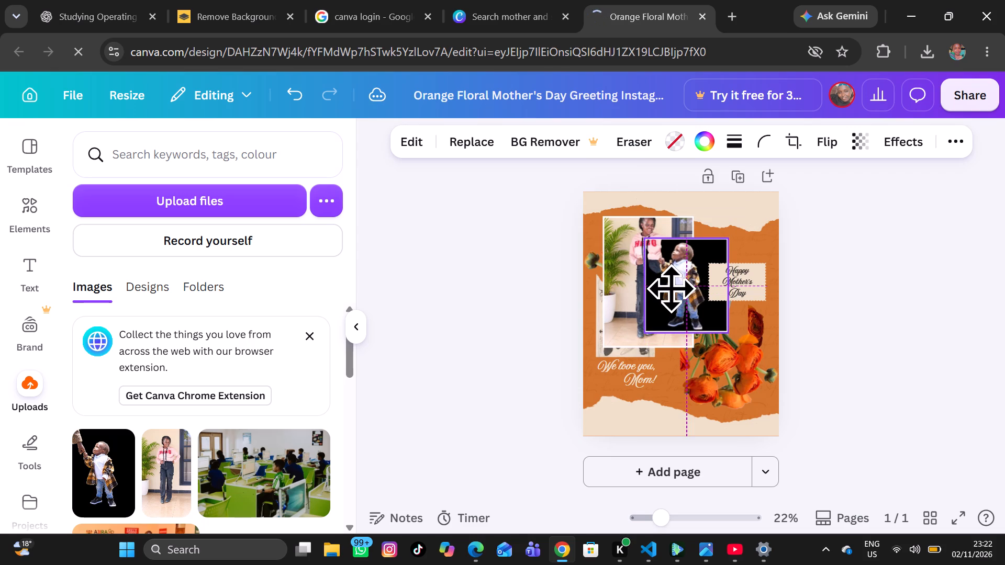
left_click_drag(671, 288, 668, 291)
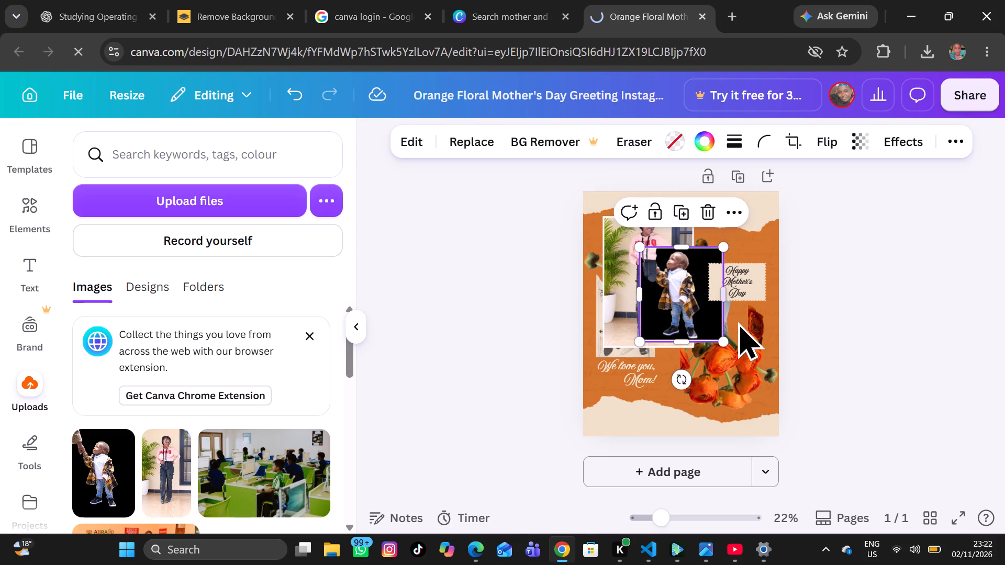
left_click(830, 288)
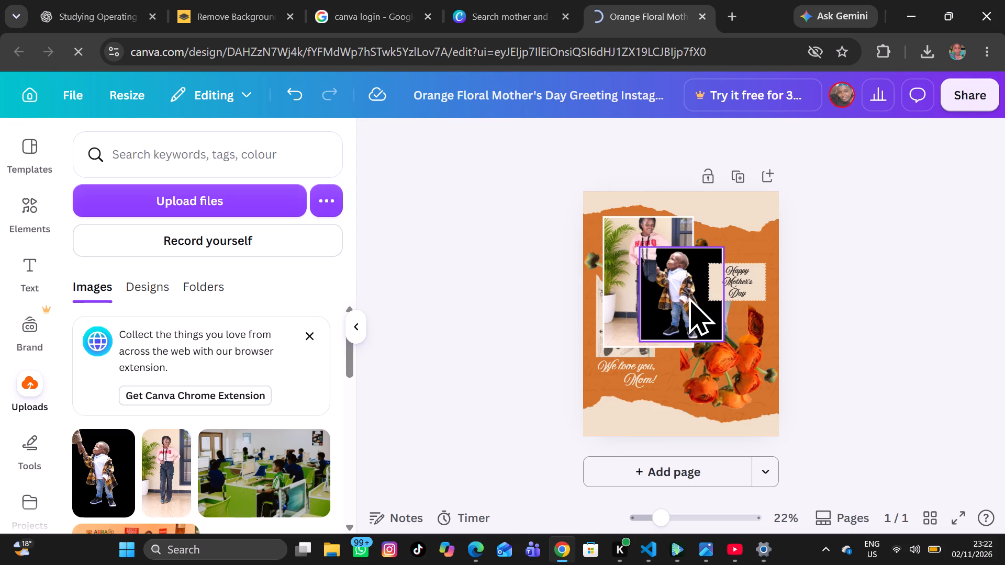
left_click_drag(689, 297, 694, 302)
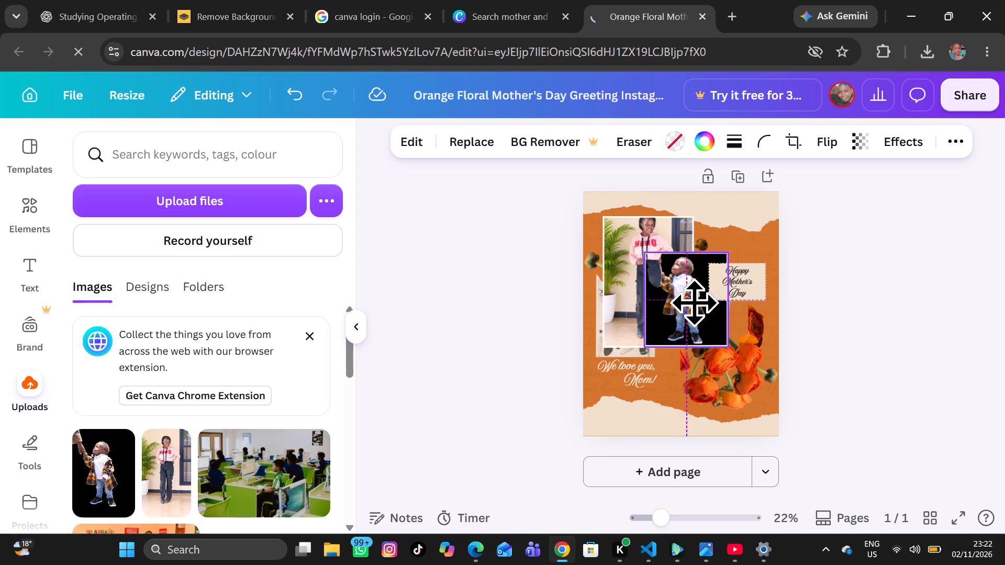
left_click_drag(694, 302, 688, 281)
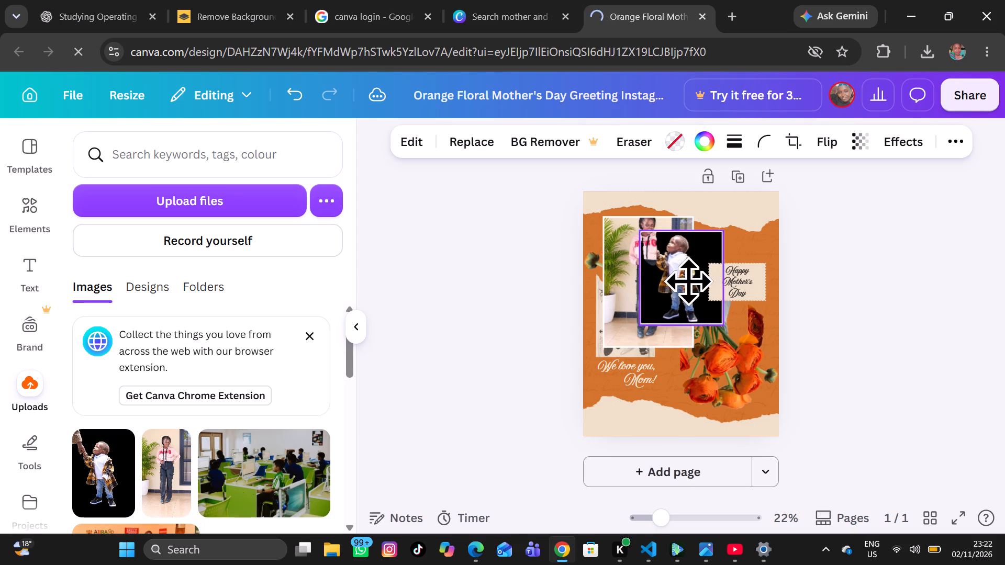
left_click_drag(688, 281, 684, 301)
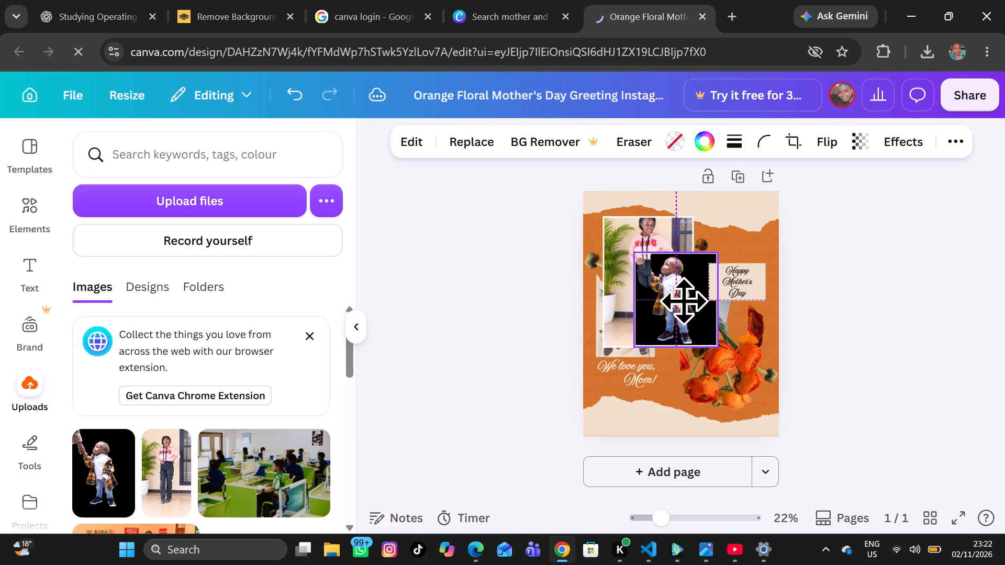
left_click_drag(684, 301, 687, 305)
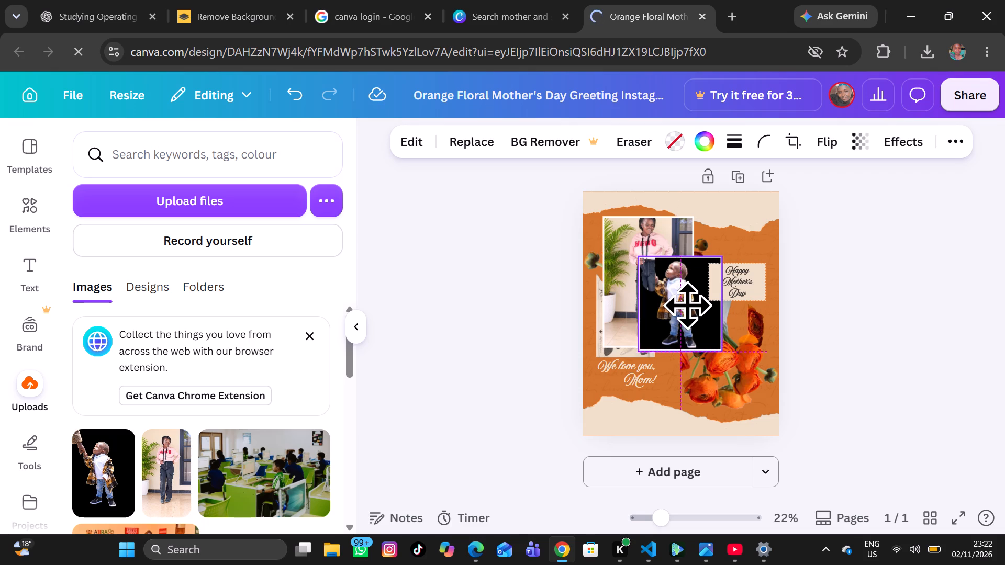
left_click_drag(687, 305, 691, 307)
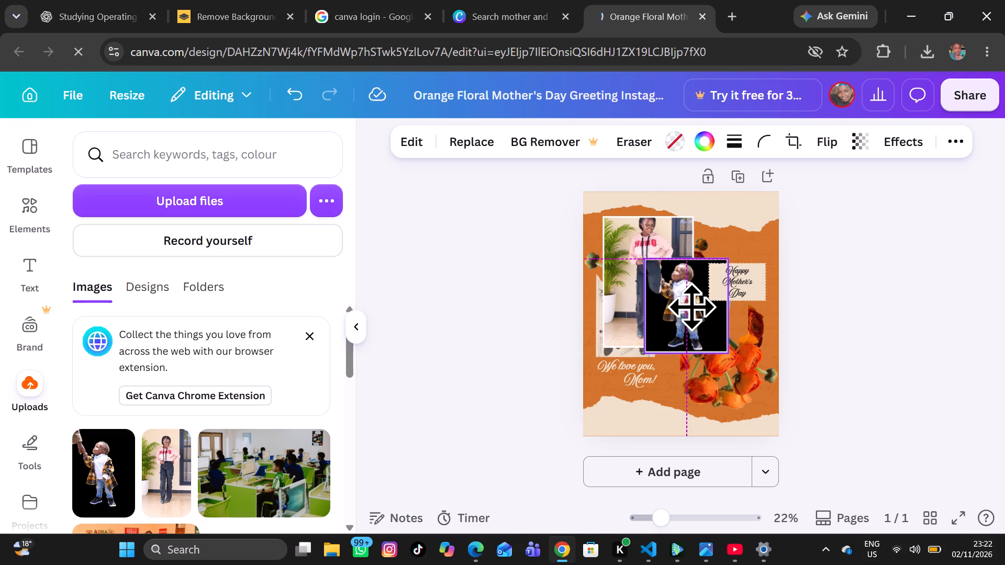
left_click_drag(691, 307, 689, 308)
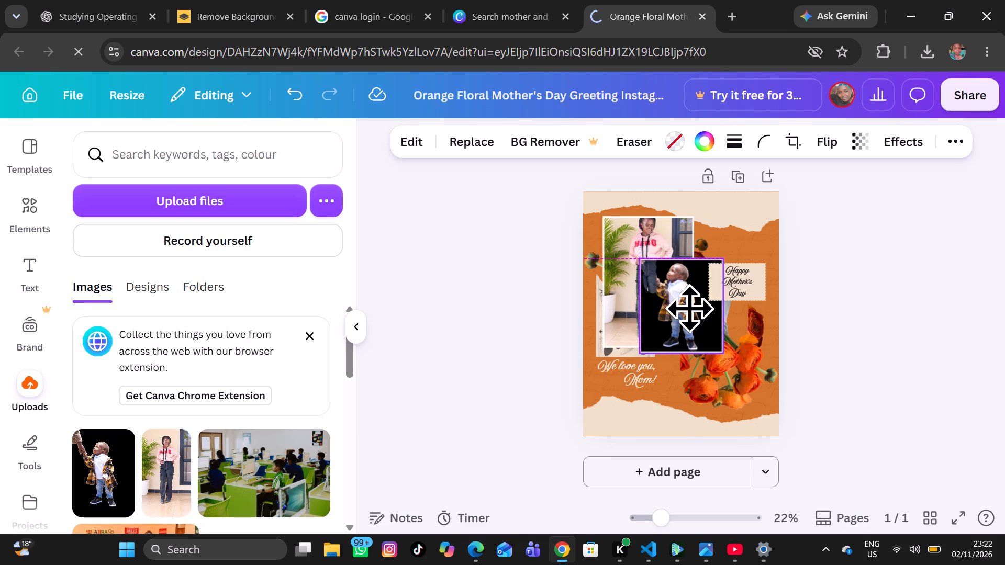
left_click_drag(689, 308, 691, 309)
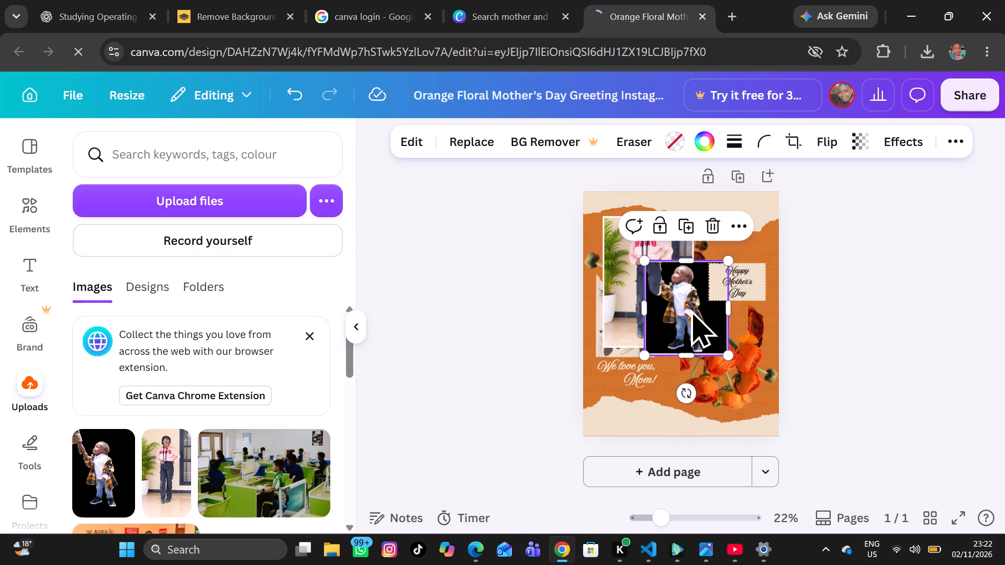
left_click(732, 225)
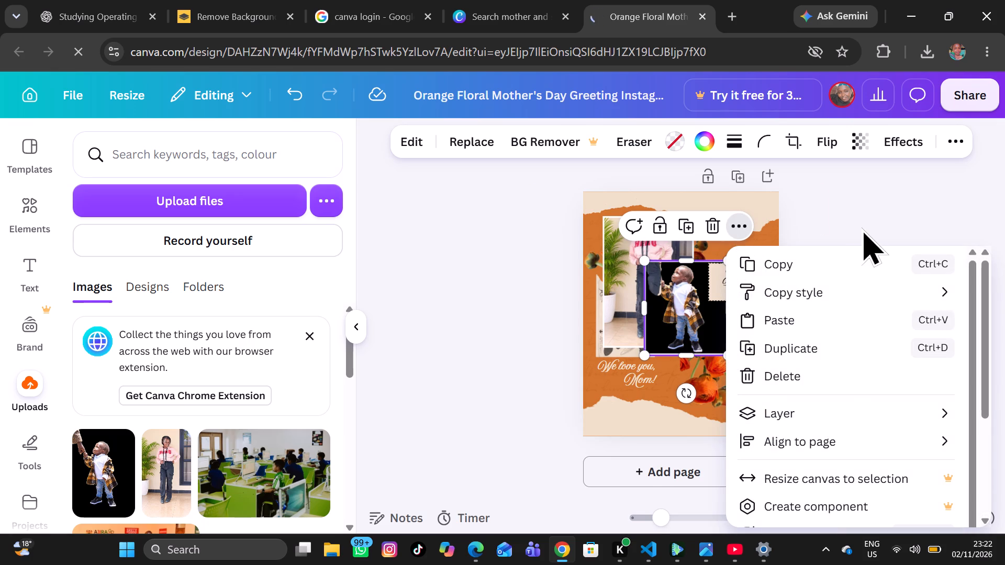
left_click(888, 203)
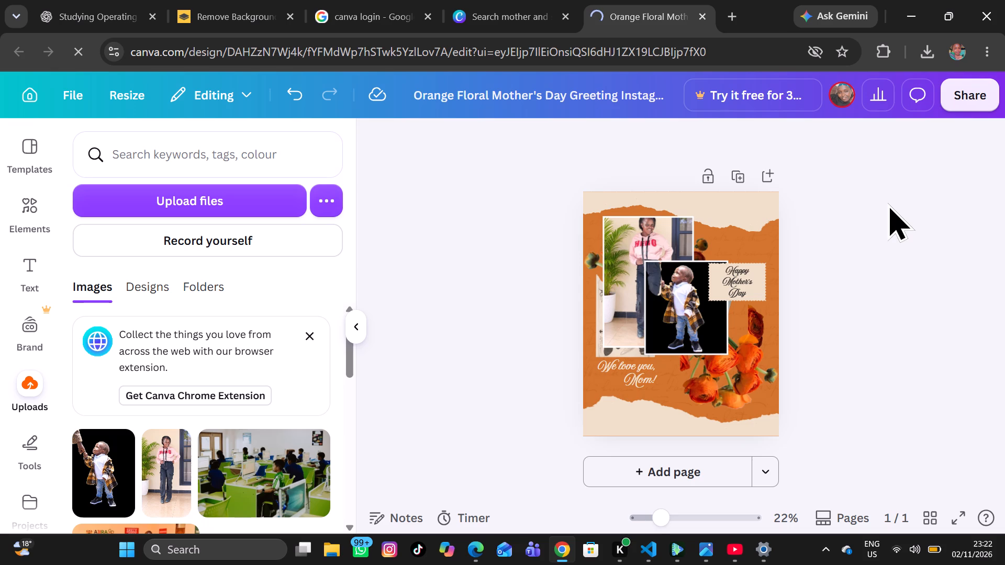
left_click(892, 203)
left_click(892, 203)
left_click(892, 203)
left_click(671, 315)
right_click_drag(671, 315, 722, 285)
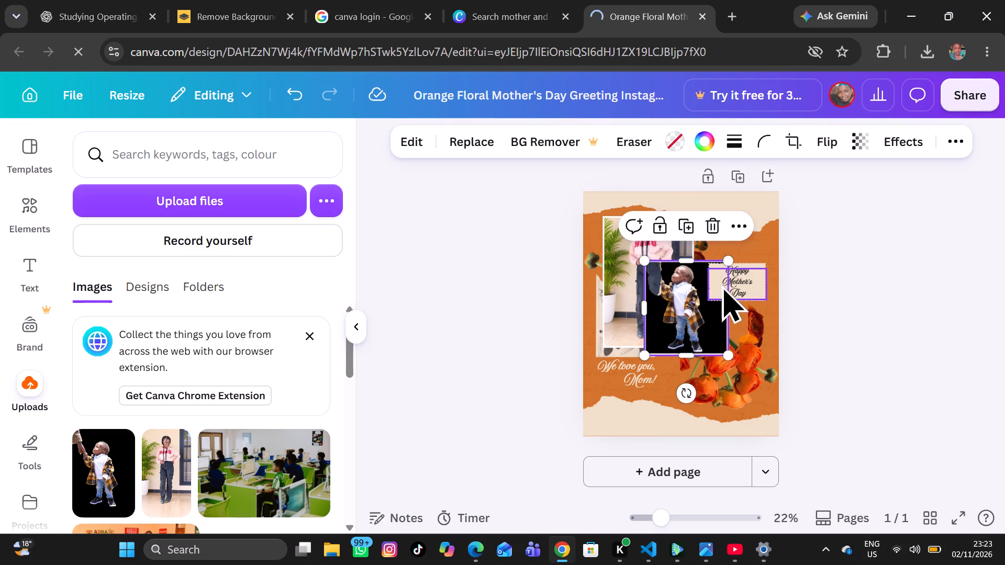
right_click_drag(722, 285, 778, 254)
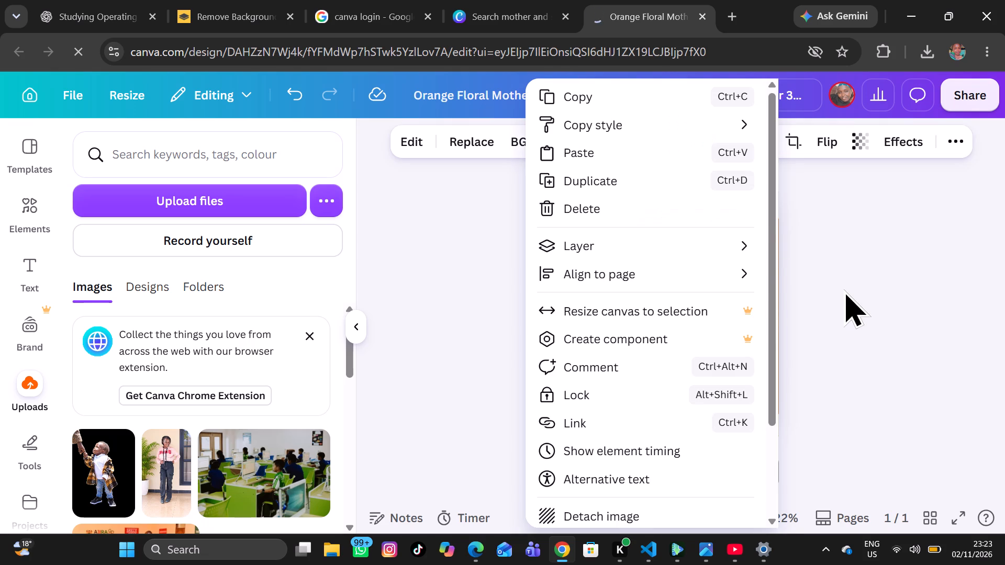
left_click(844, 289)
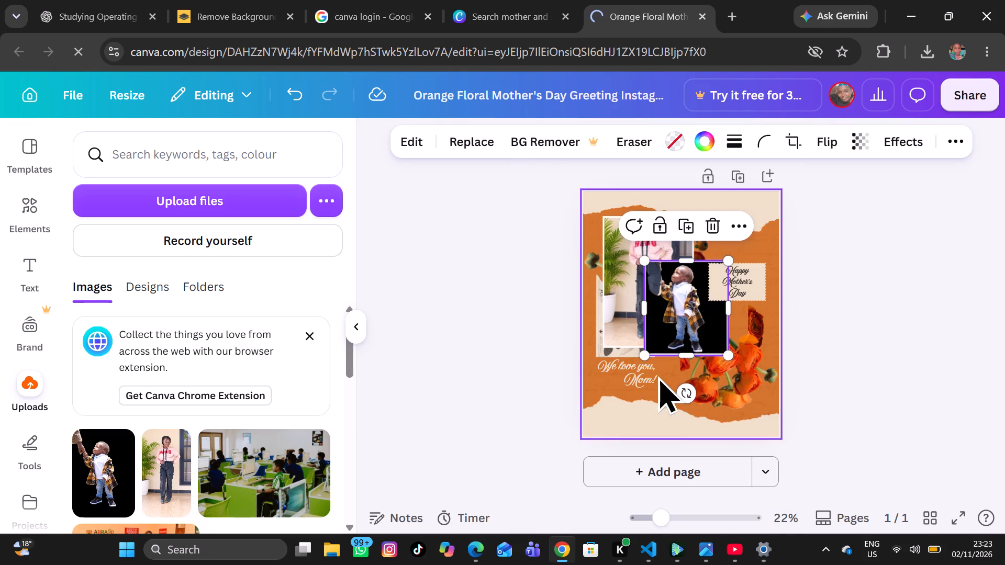
Change the caption below the woman's photo to read "I love you, Mom!".
left_click(630, 378)
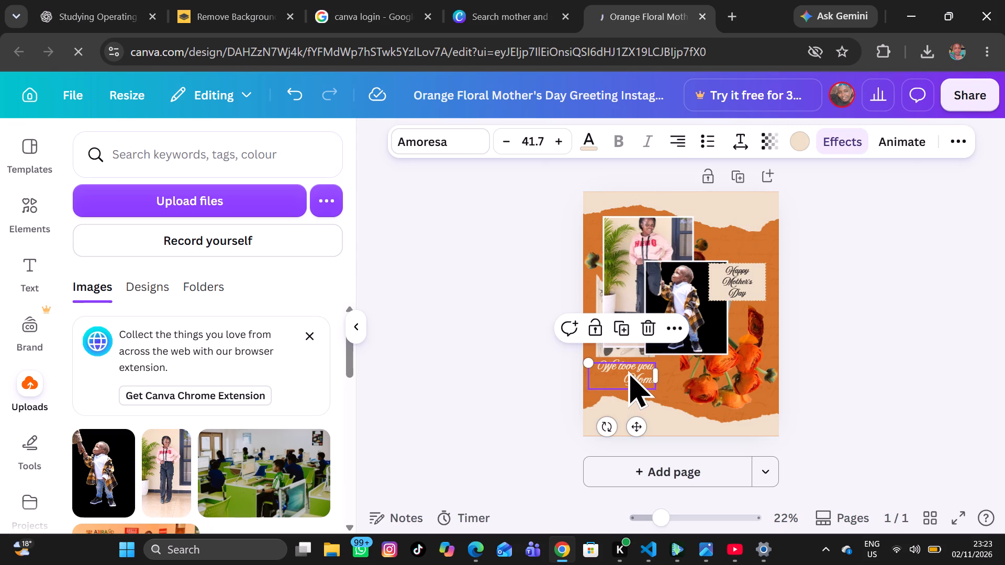
left_click(628, 370)
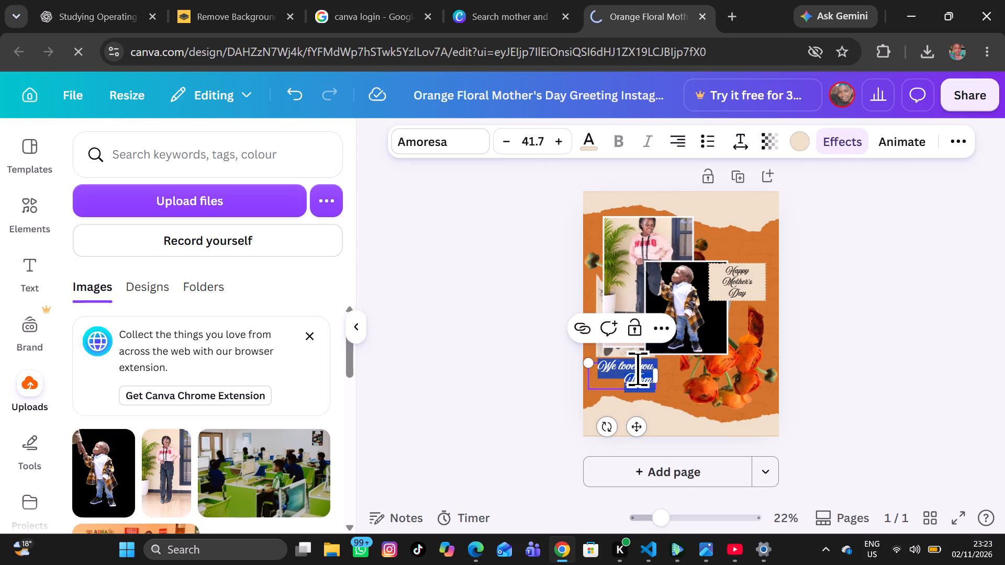
left_click(623, 371)
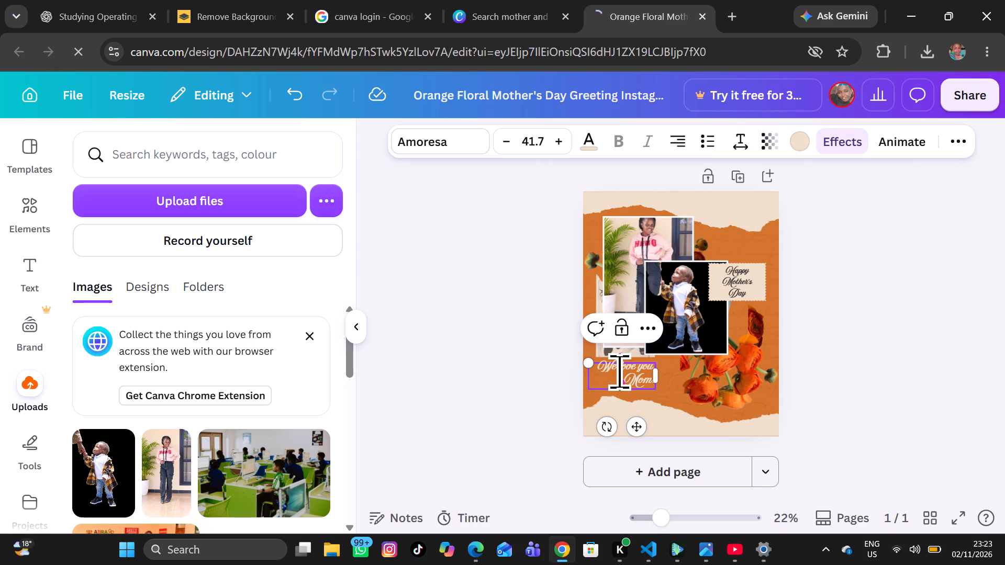
left_click(619, 371)
key("BackSpace")
key("BackSpace")
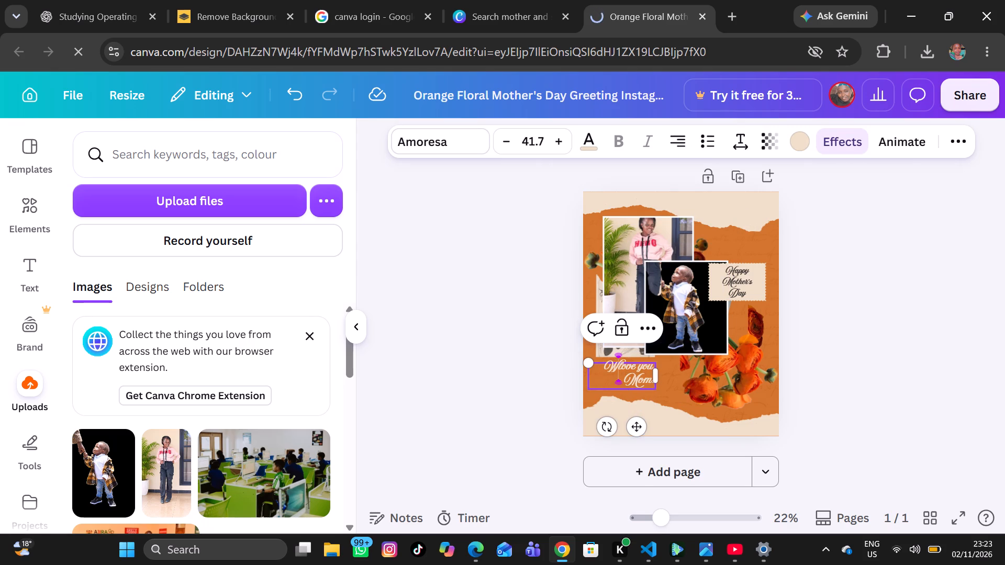
key("BackSpace")
type("i")
key("space")
key("space")
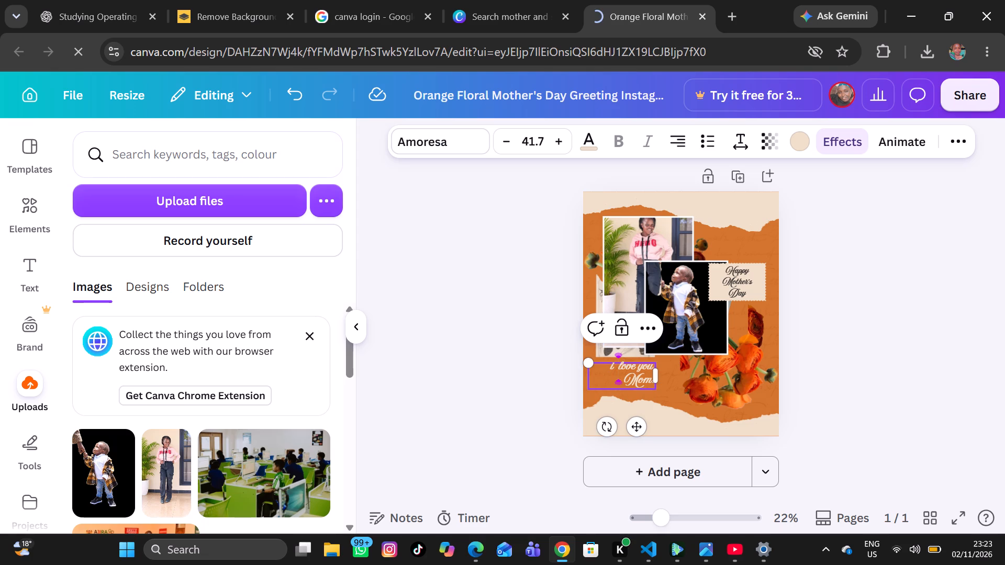
key("BackSpace")
key("BackSpace")
key("BackSpace")
type("I")
key("space")
key("space")
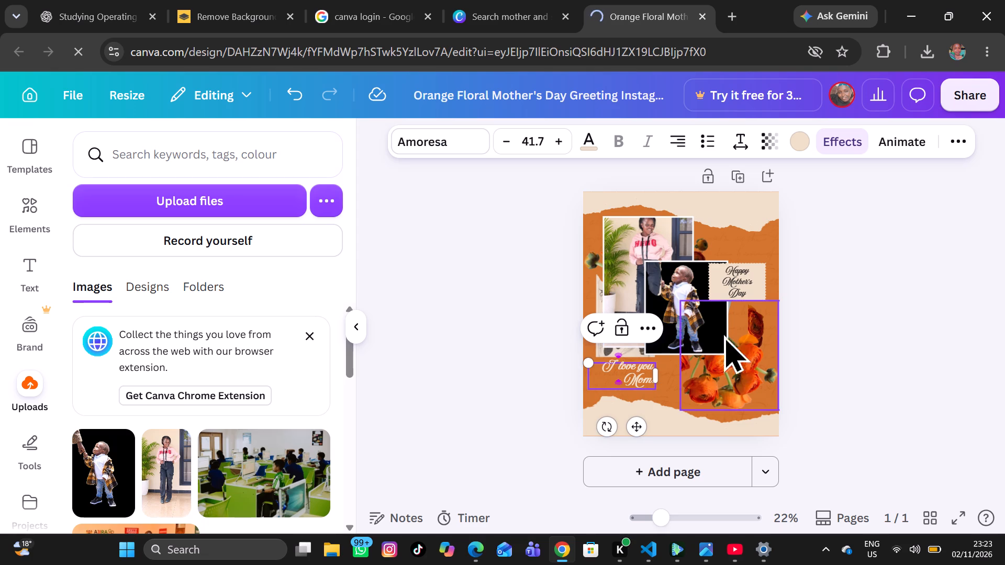
left_click(689, 369)
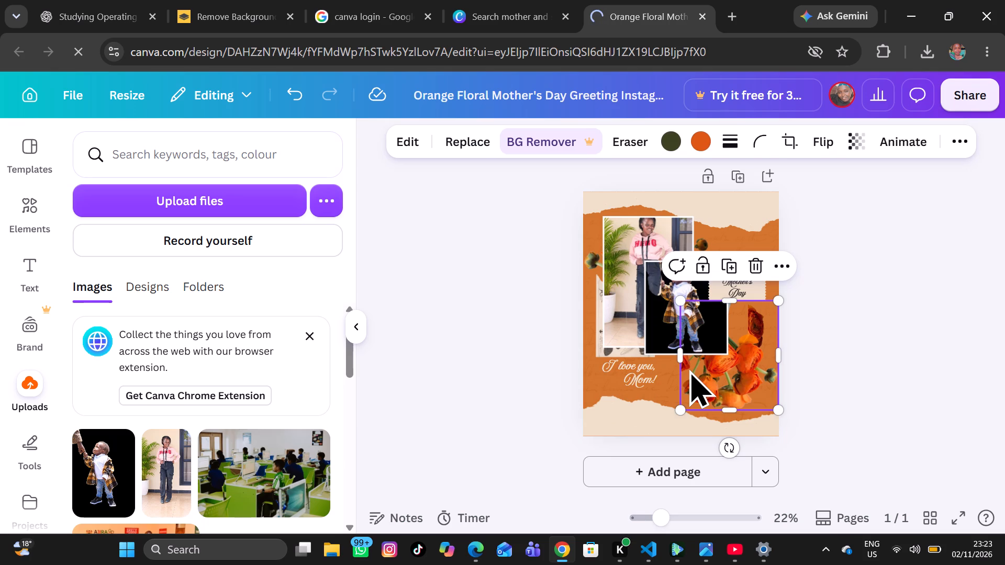
left_click(634, 298)
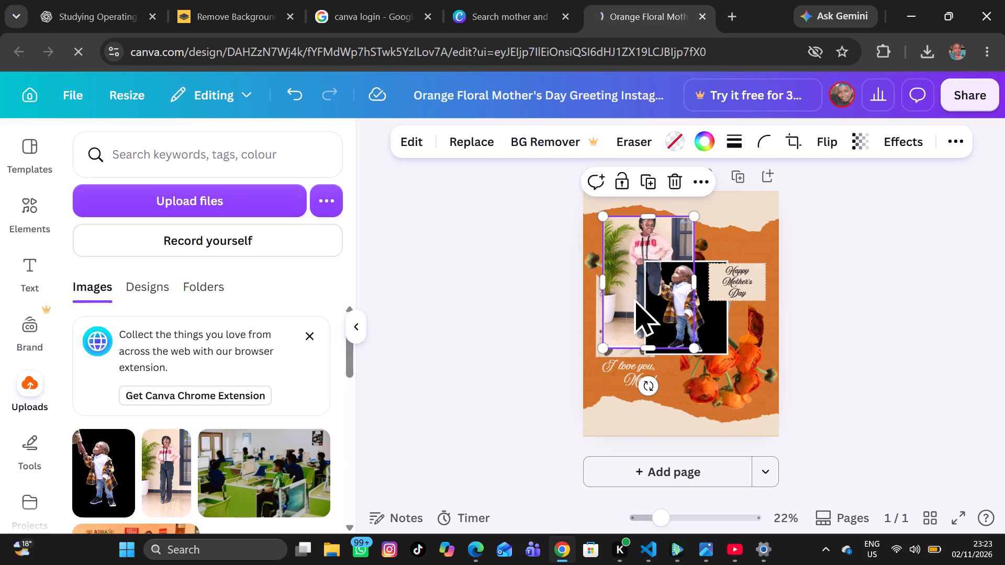
left_click(658, 306)
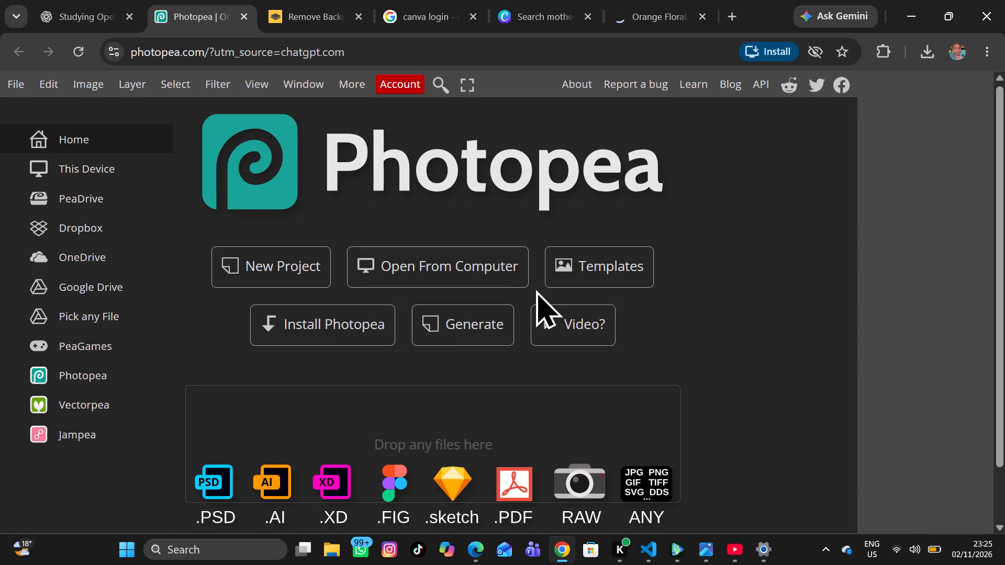
scroll(536, 290, "down", 3)
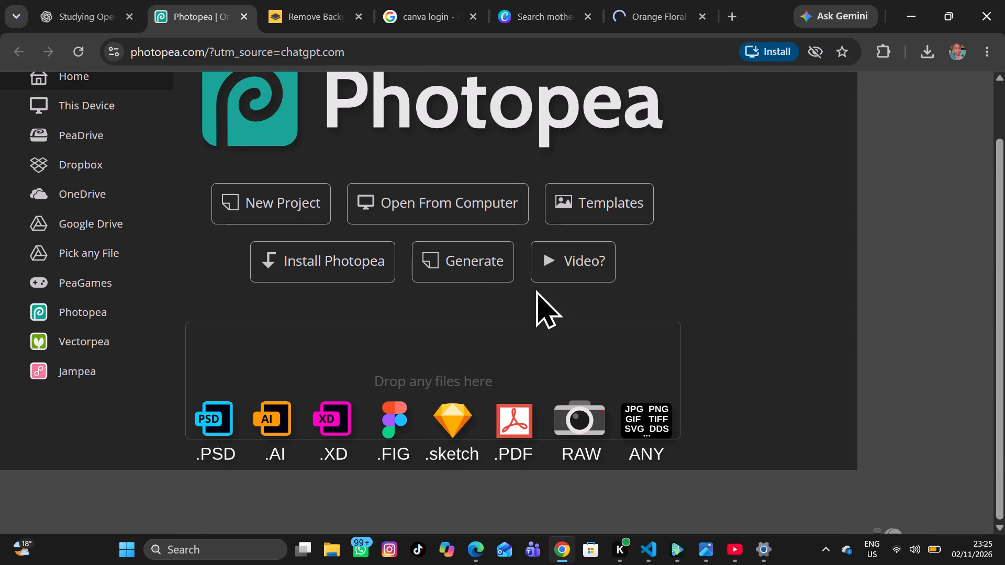
Examine Photopea's home page and its new-project options for a way to bring in the photos.
scroll(536, 290, "down", 1)
scroll(536, 290, "up", 1)
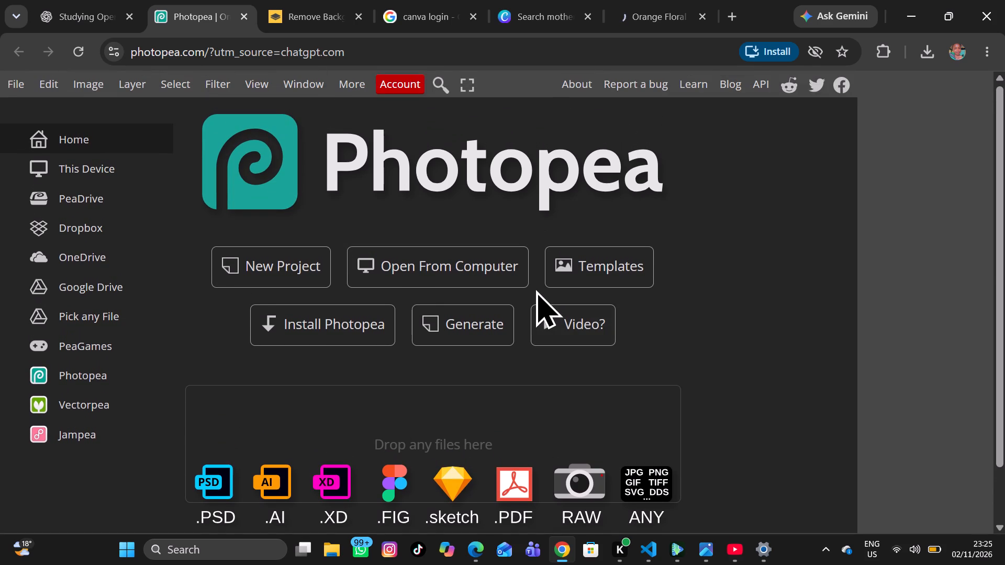
scroll(536, 290, "up", 1)
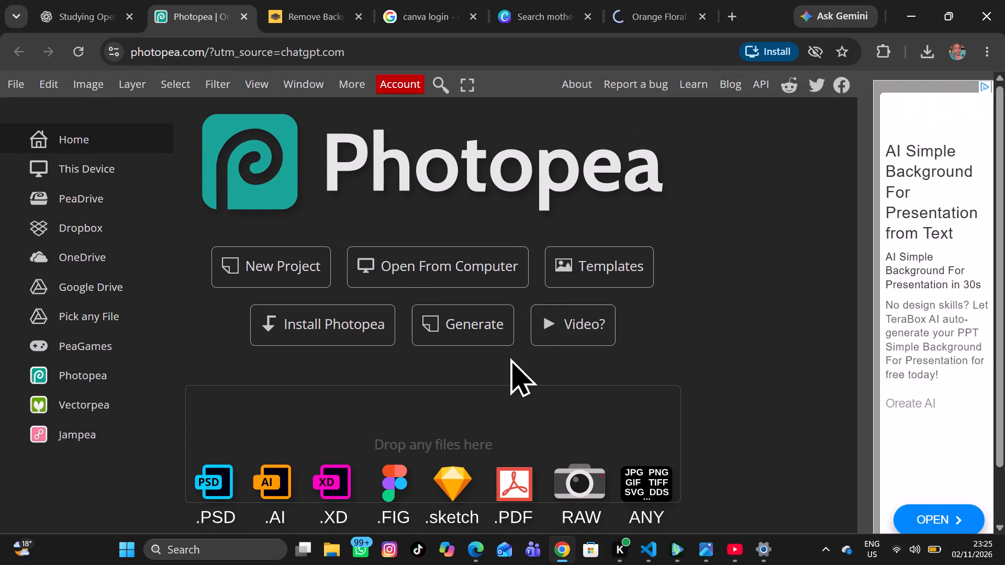
scroll(510, 358, "down", 1)
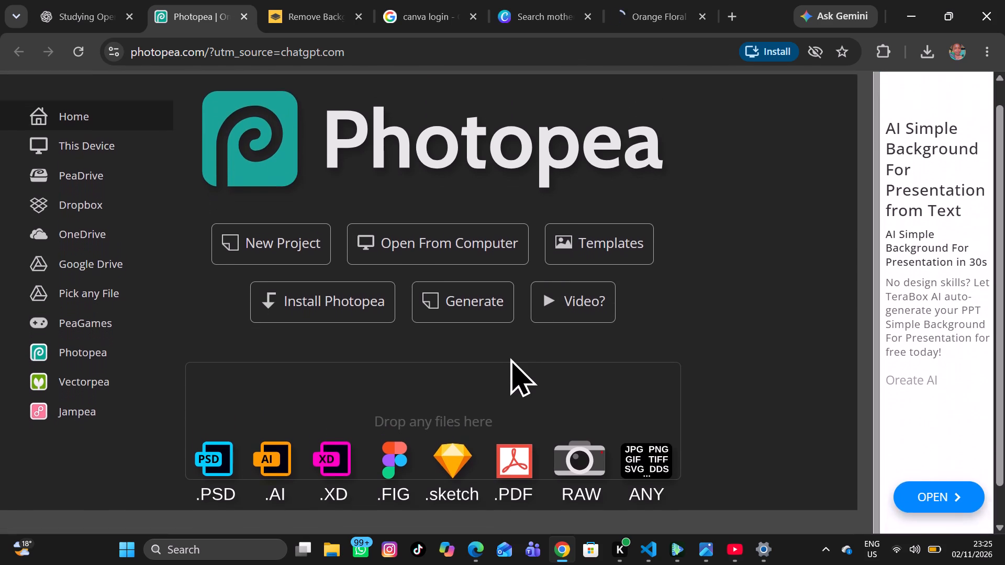
scroll(510, 358, "down", 1)
scroll(510, 358, "up", 1)
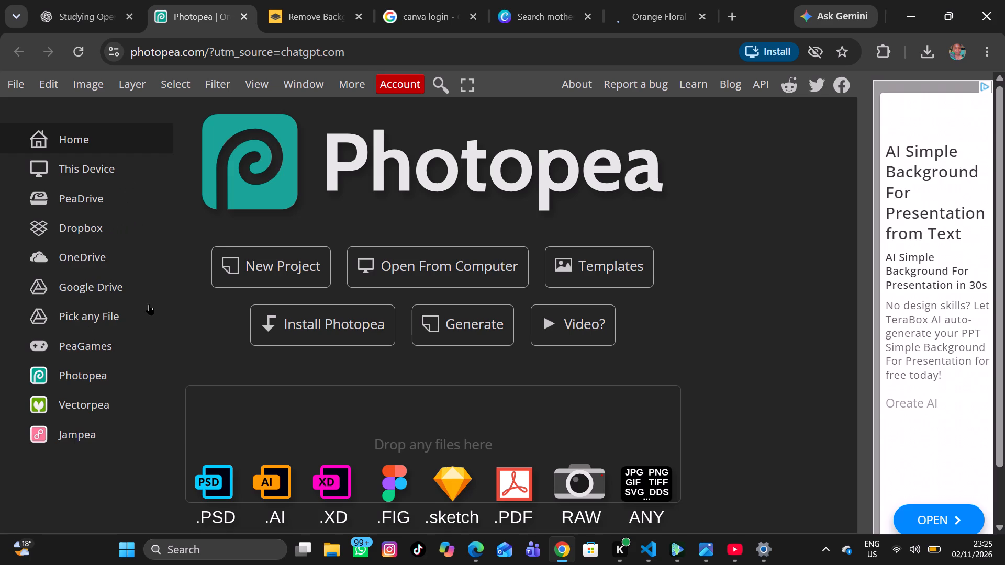
scroll(275, 327, "up", 2)
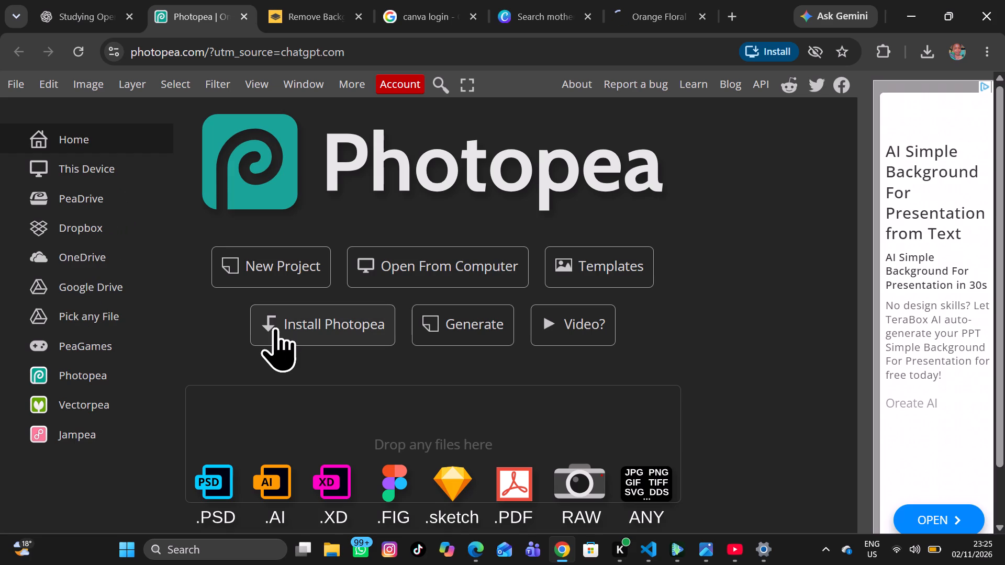
left_click(289, 260)
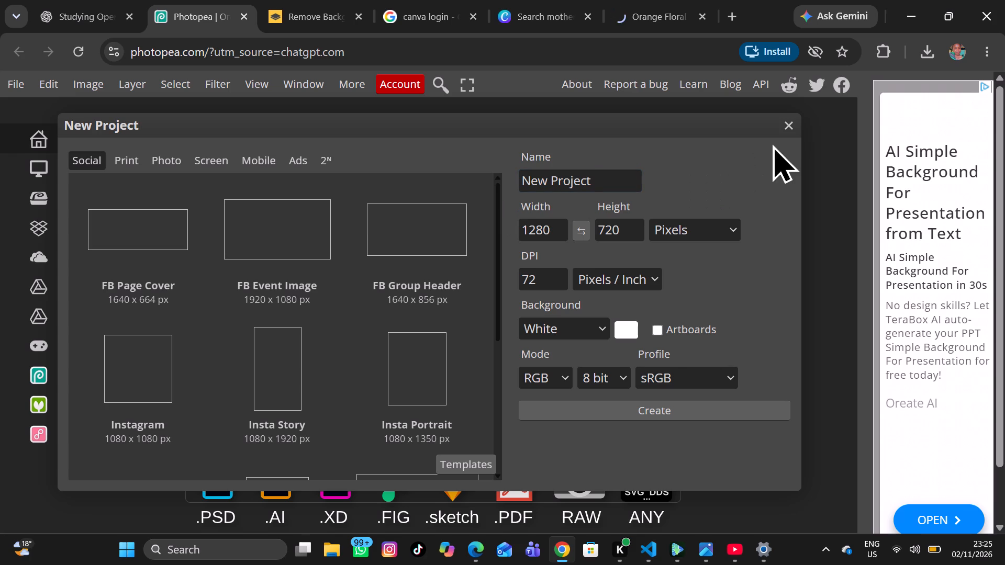
left_click(789, 121)
scroll(610, 251, "up", 1)
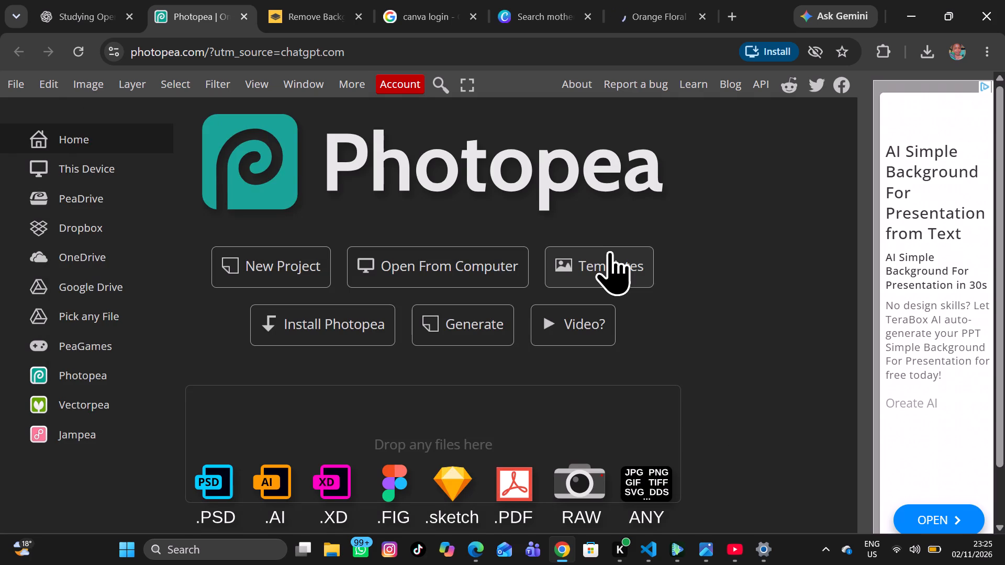
scroll(610, 251, "down", 1)
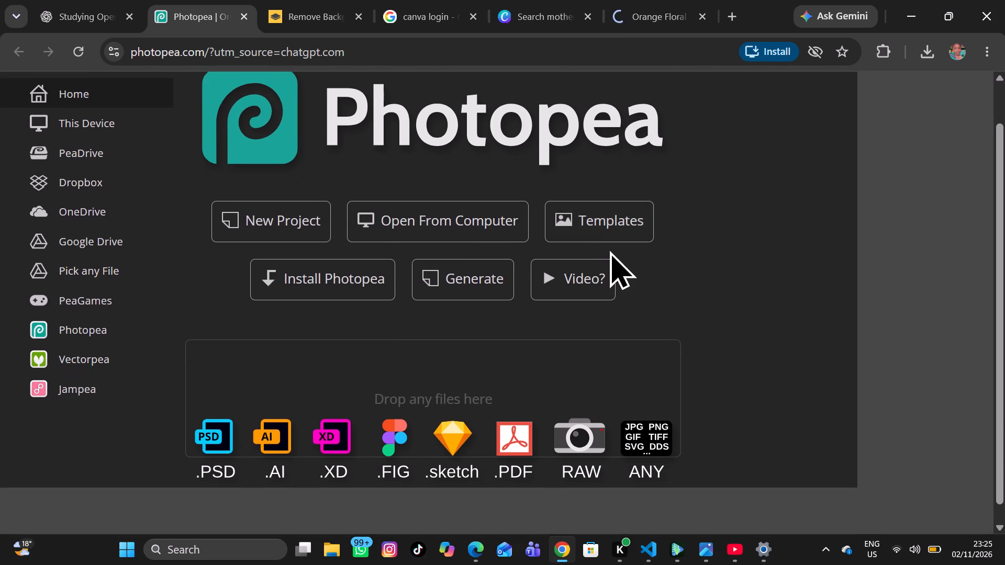
scroll(610, 251, "down", 3)
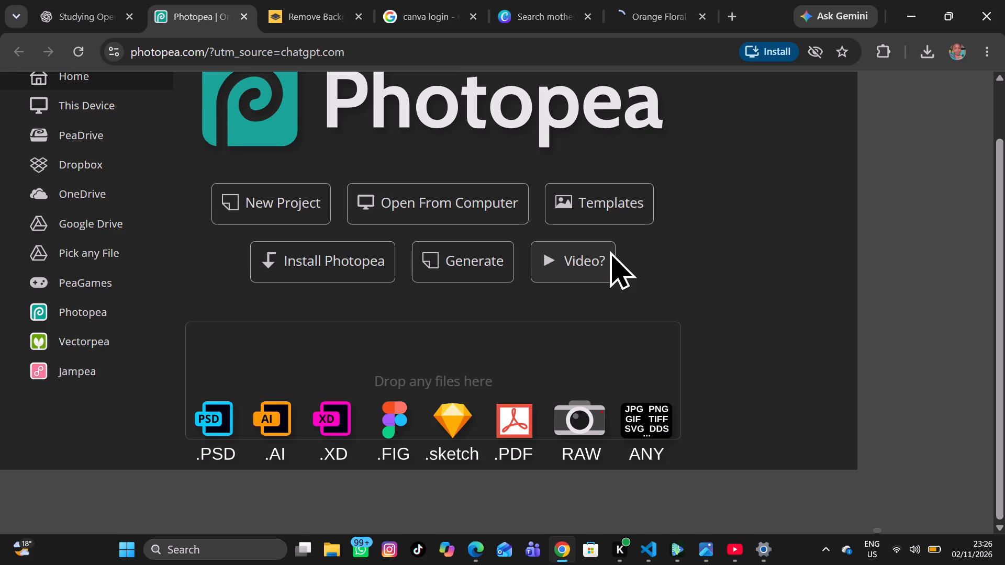
scroll(610, 251, "down", 1)
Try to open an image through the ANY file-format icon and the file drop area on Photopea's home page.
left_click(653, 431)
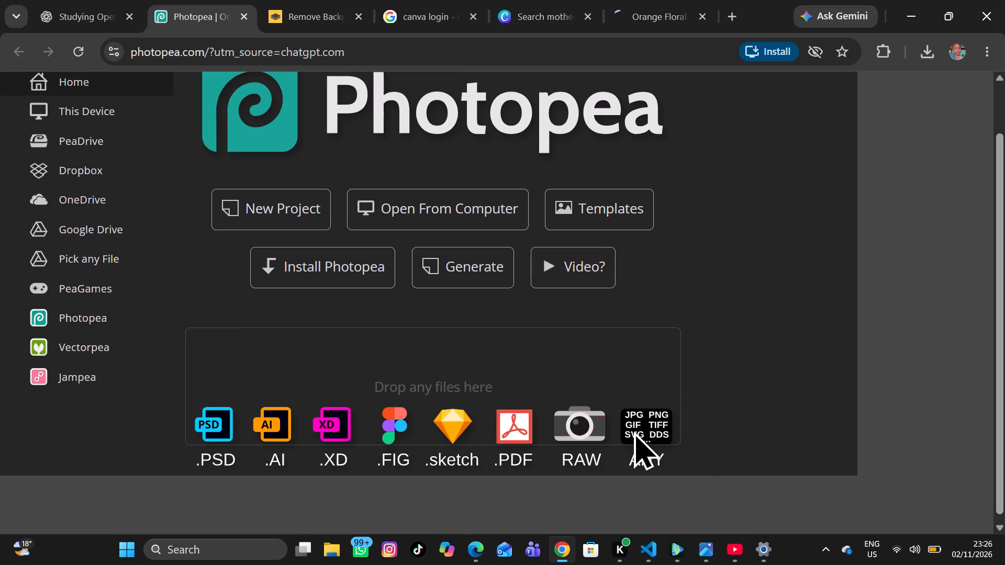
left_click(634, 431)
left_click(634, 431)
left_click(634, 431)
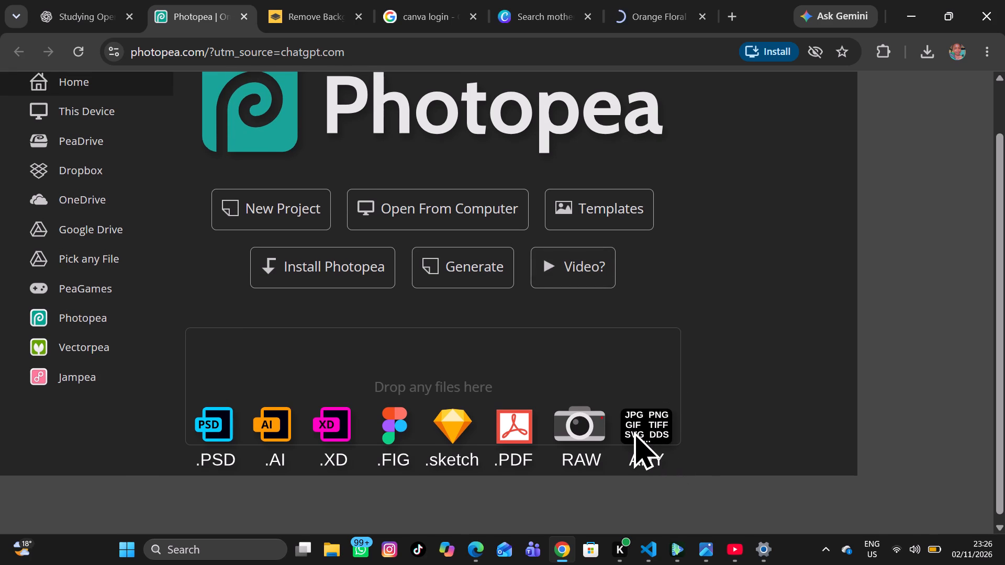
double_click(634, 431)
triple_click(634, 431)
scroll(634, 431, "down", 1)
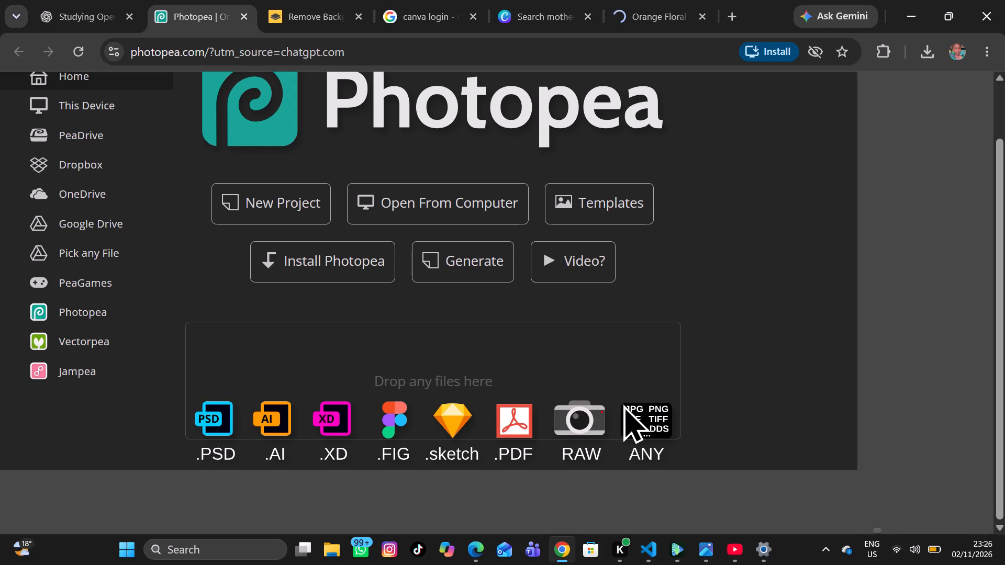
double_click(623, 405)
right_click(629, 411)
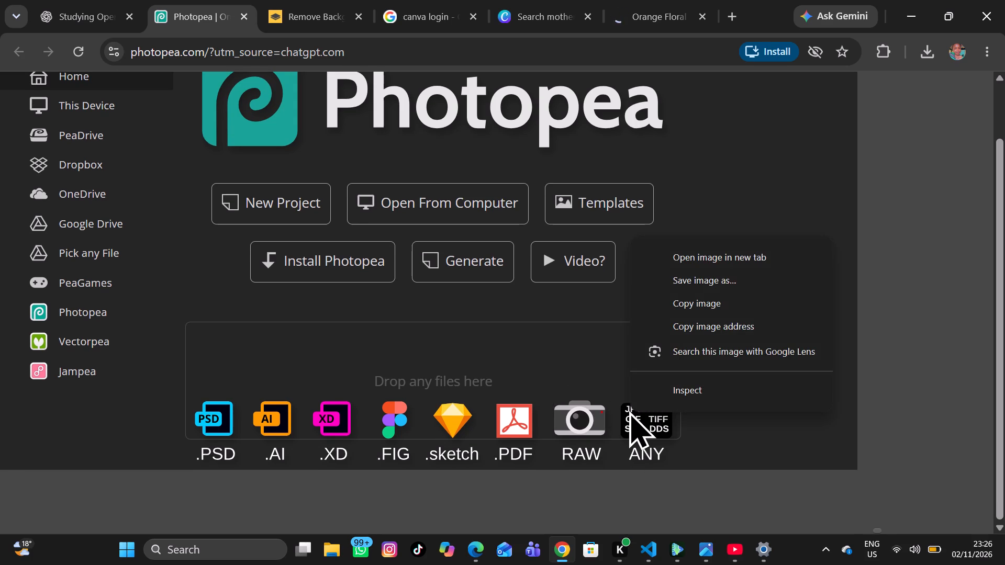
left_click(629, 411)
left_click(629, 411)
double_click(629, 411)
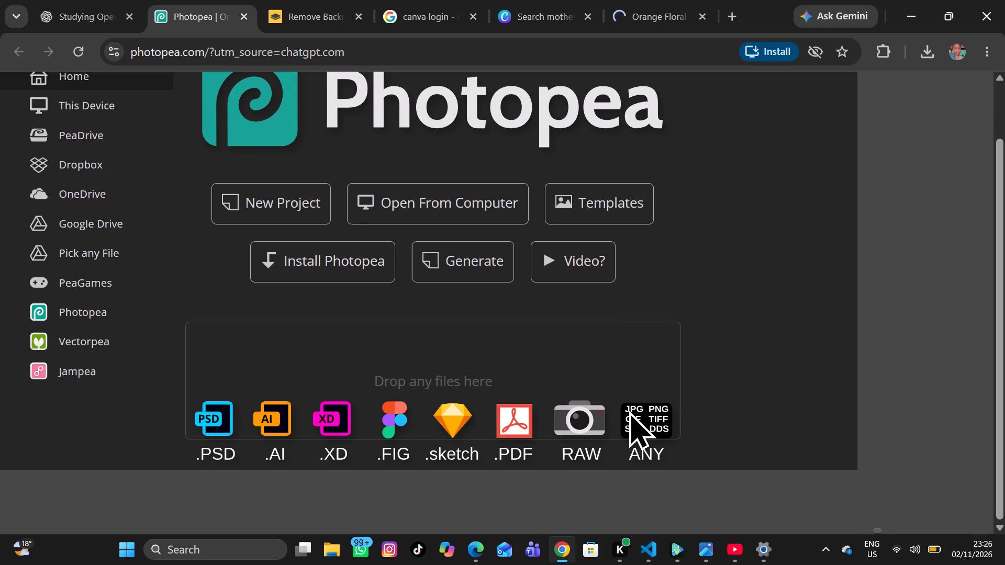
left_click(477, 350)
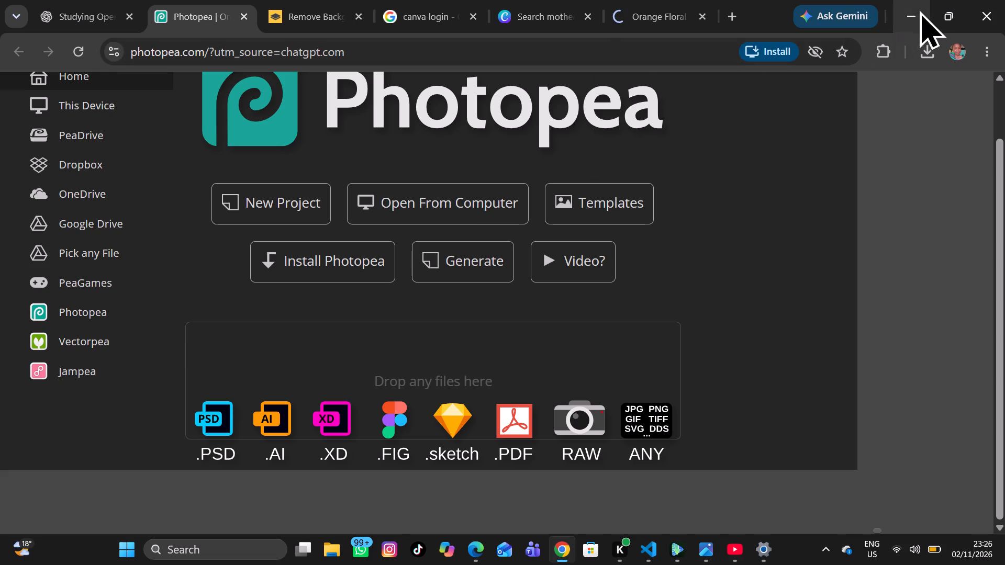
Reduce the browser from full screen to a smaller window away from the screen's edge and open File Explorer alongside it.
left_click(935, 10)
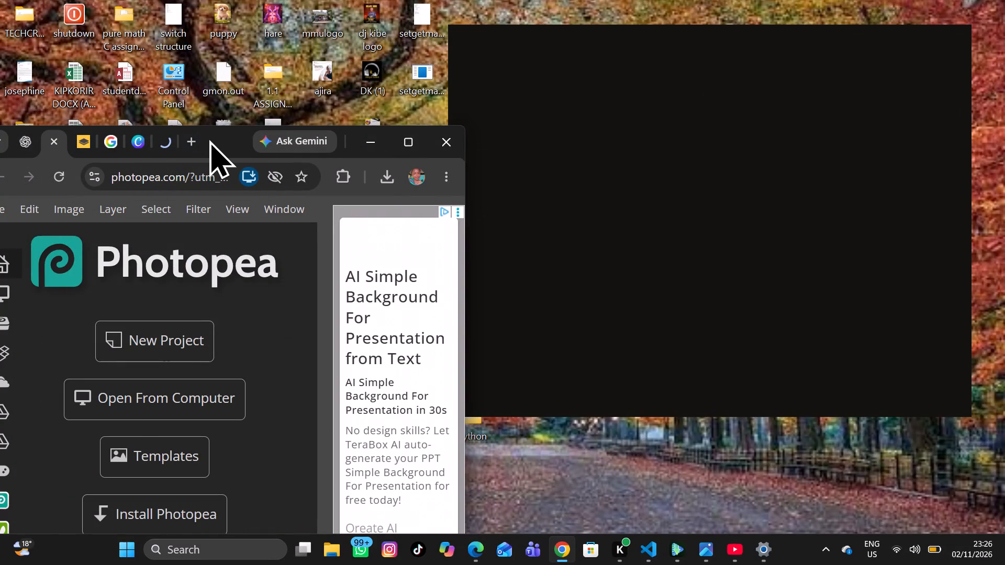
left_click_drag(215, 137, 470, 130)
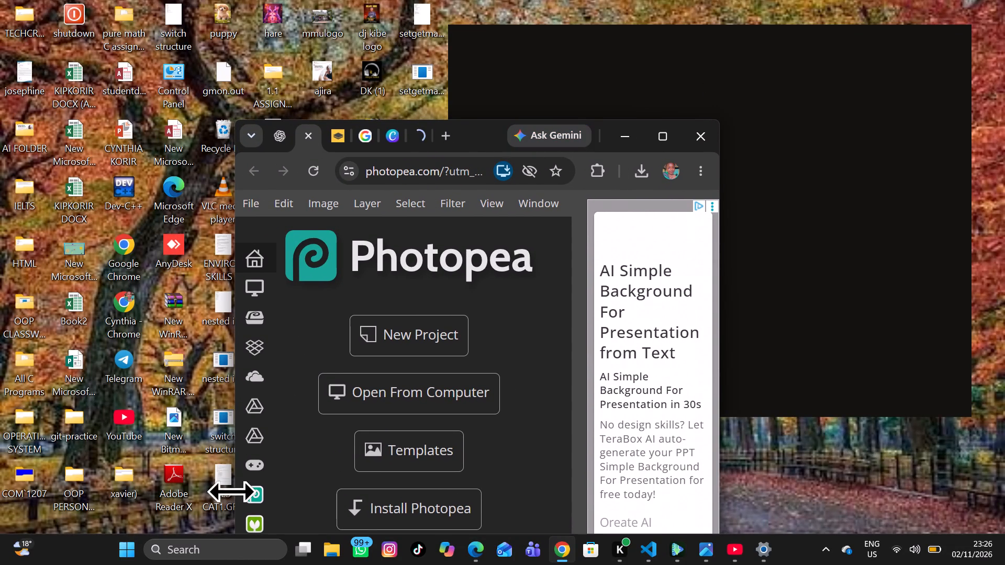
left_click(329, 555)
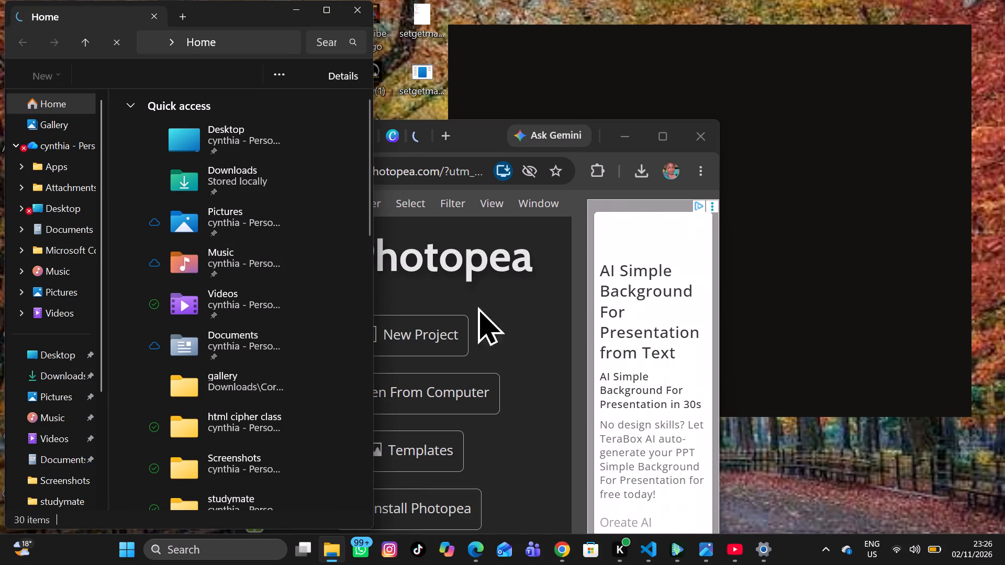
Move the Photopea window up to the top of the screen and narrow it, keeping File Explorer partly visible beside it.
left_click_drag(487, 318, 498, 255)
left_click_drag(498, 255, 511, 130)
left_click_drag(483, 120, 496, 26)
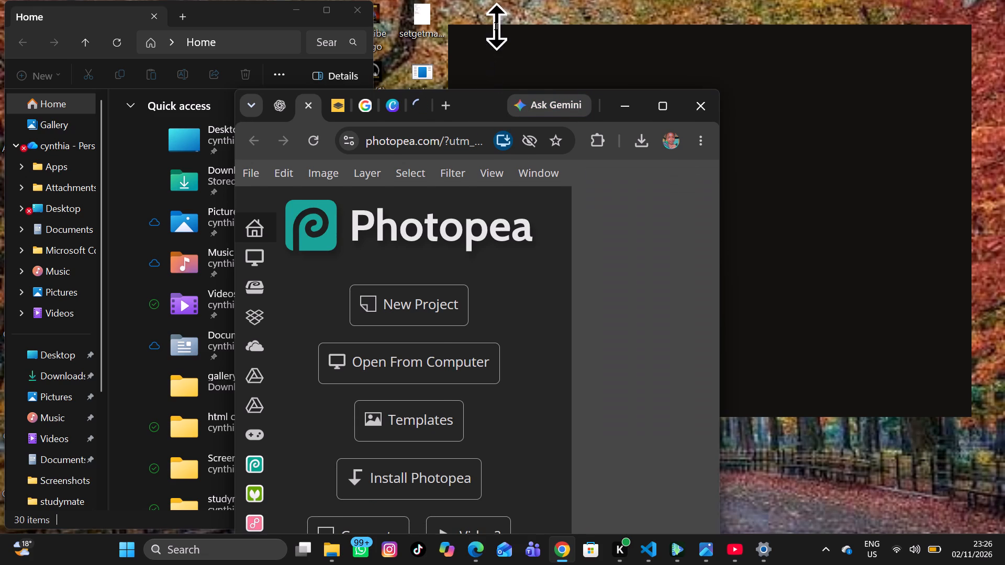
left_click_drag(496, 26, 496, 27)
left_click_drag(526, 382, 532, 273)
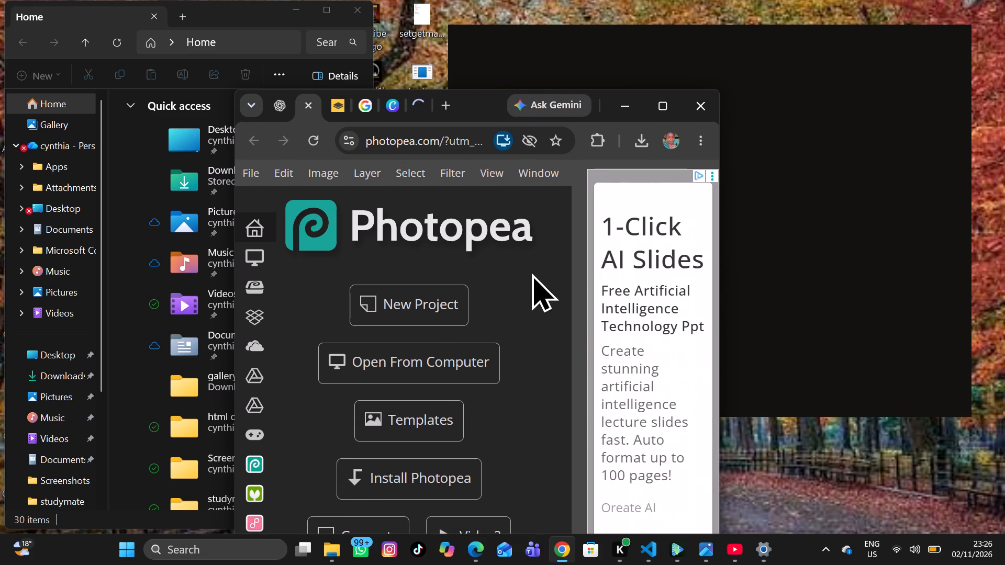
left_click_drag(473, 96, 483, 0)
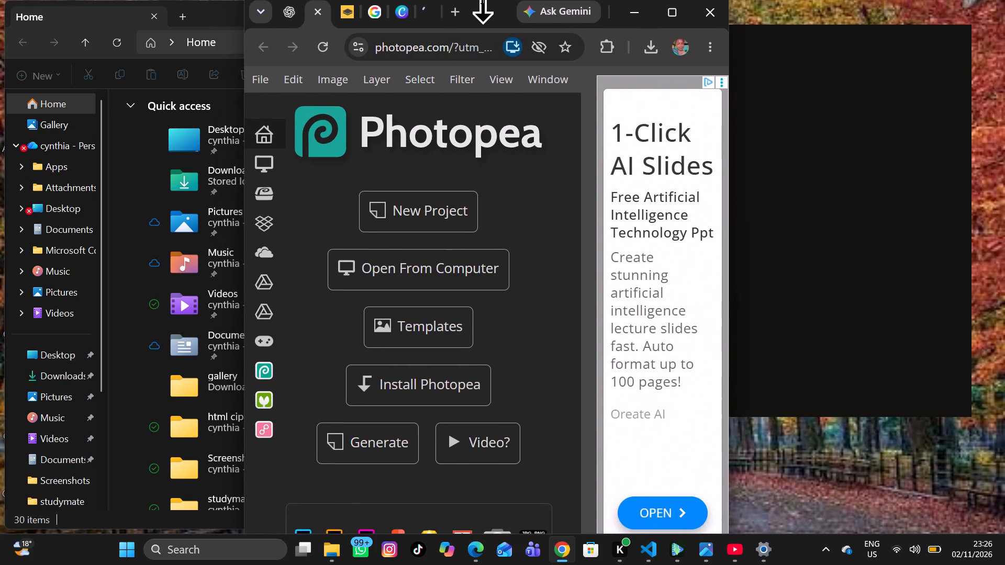
left_click_drag(483, 0, 494, 0)
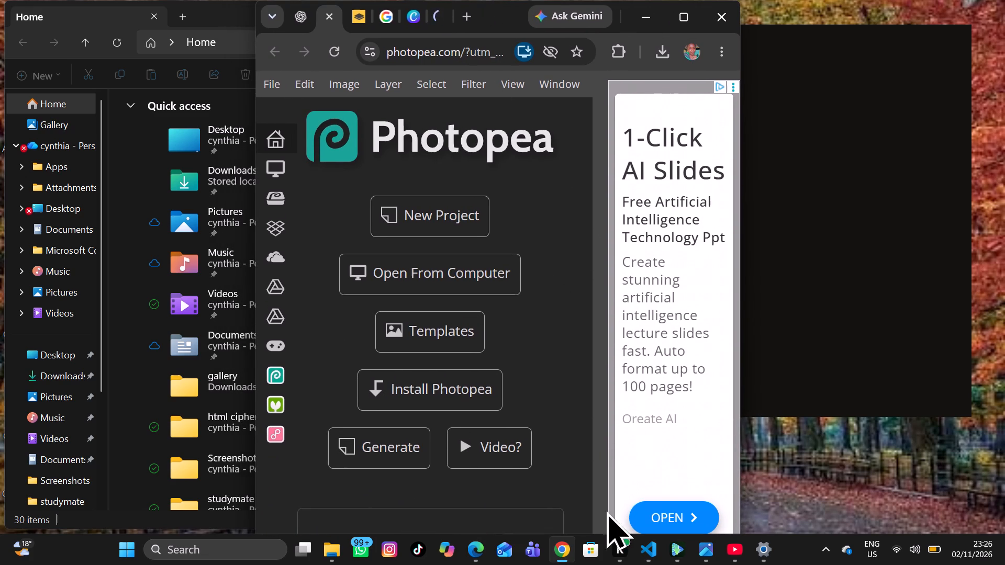
left_click_drag(742, 466, 705, 445)
scroll(582, 412, "up", 1)
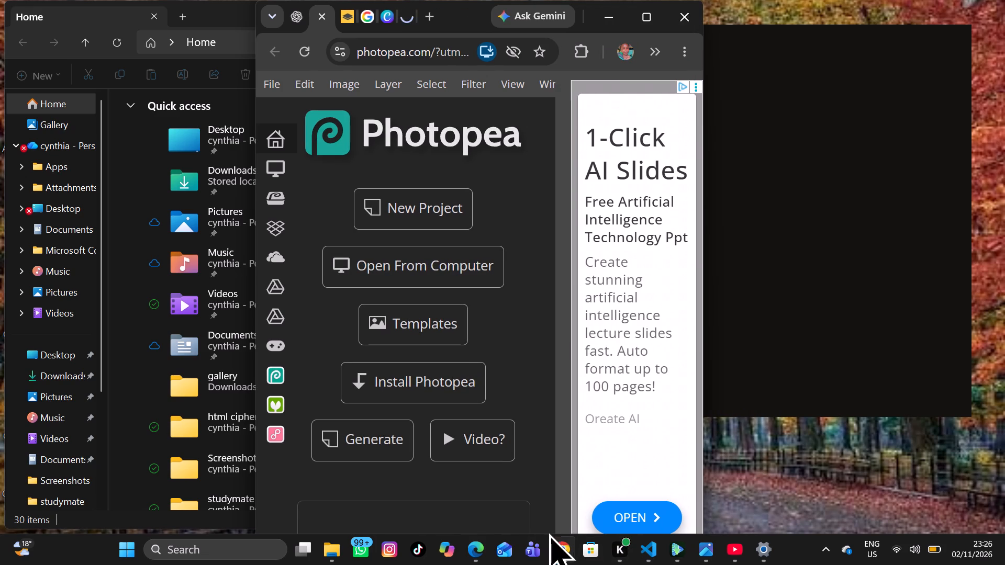
scroll(308, 485, "left", 1)
left_click_drag(307, 457, 308, 322)
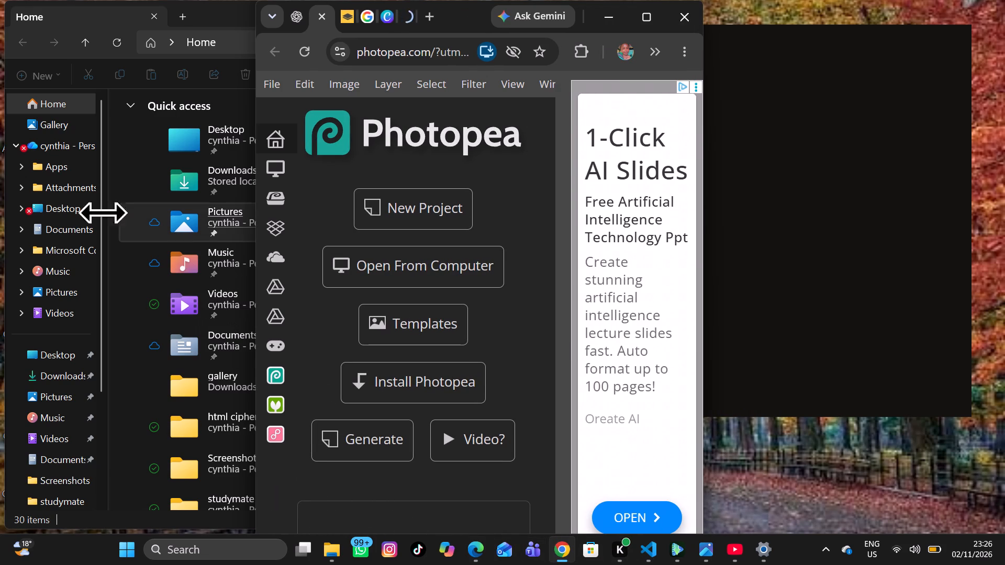
Open the Naomy image from the Screenshots folder in Pictures as a Photopea document and view it in the maximized browser.
left_click(61, 289)
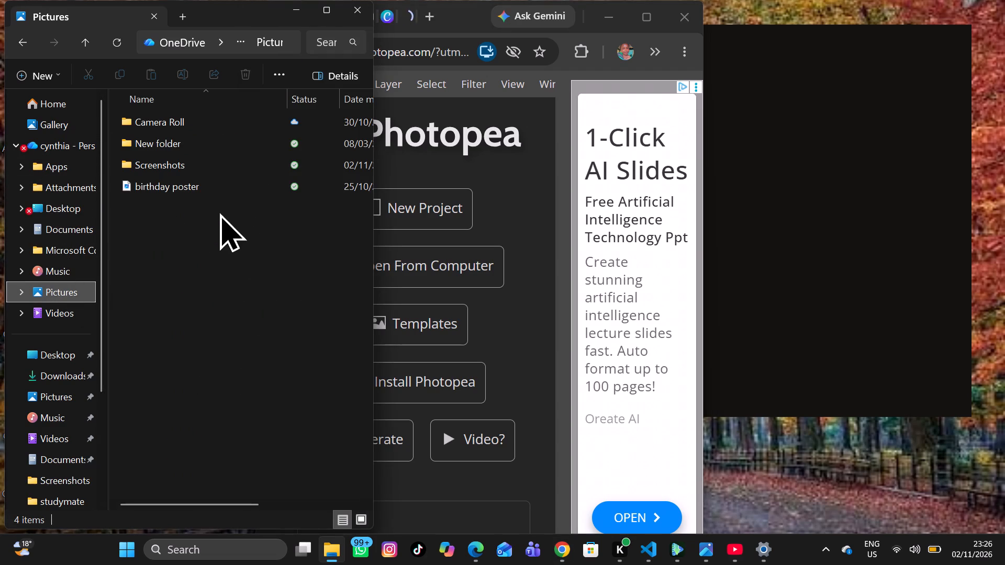
double_click(180, 163)
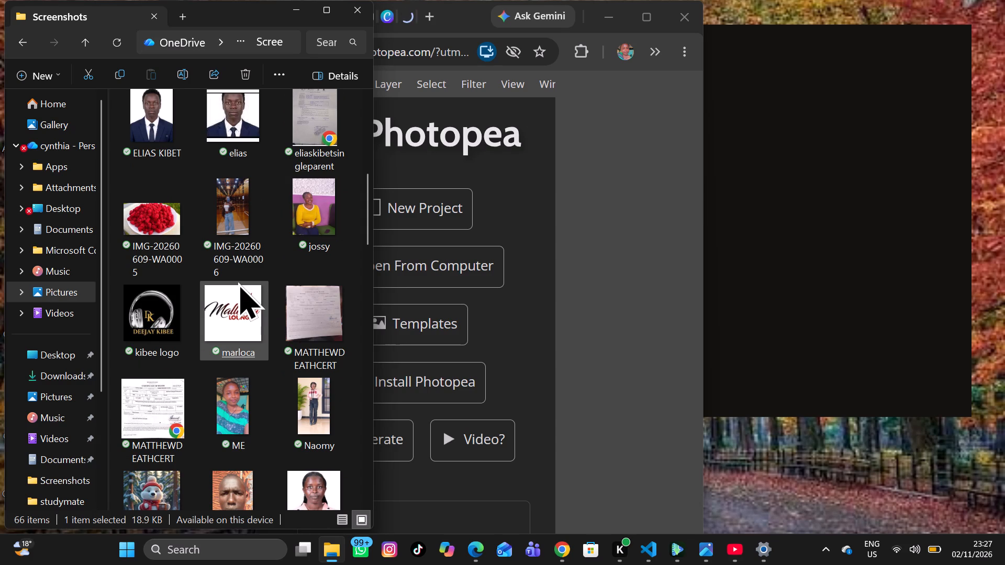
left_click_drag(308, 394, 411, 416)
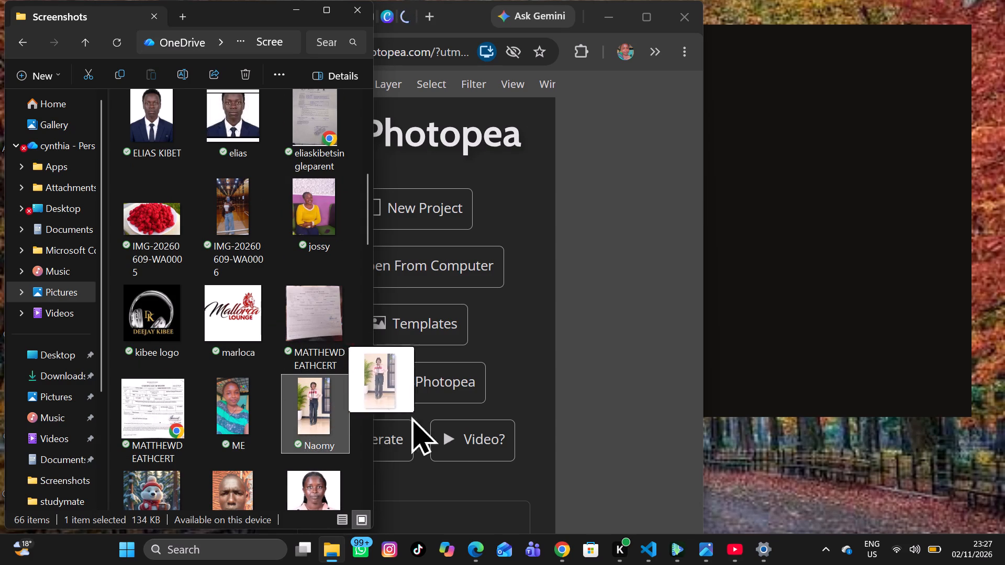
left_click_drag(411, 416, 519, 473)
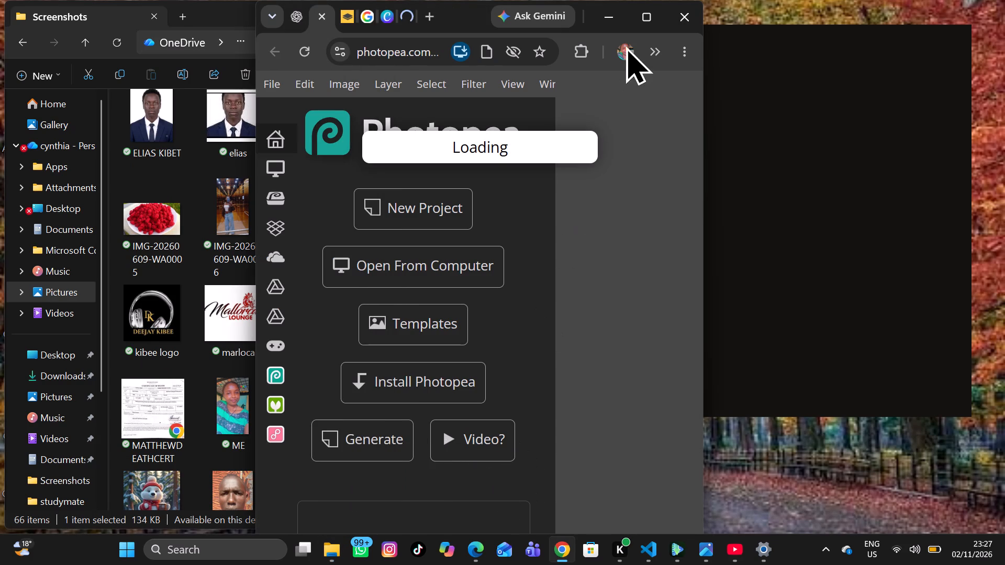
left_click(647, 5)
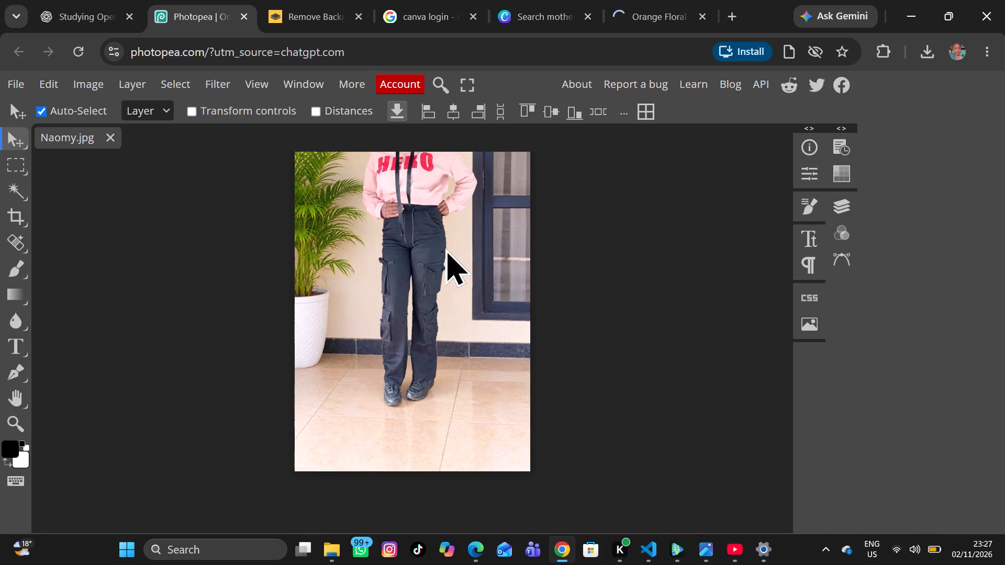
left_click(578, 307)
Place the Robin image from the Screenshots folder into the Naomy document as a new layer and view it in the maximized browser.
left_click(943, 3)
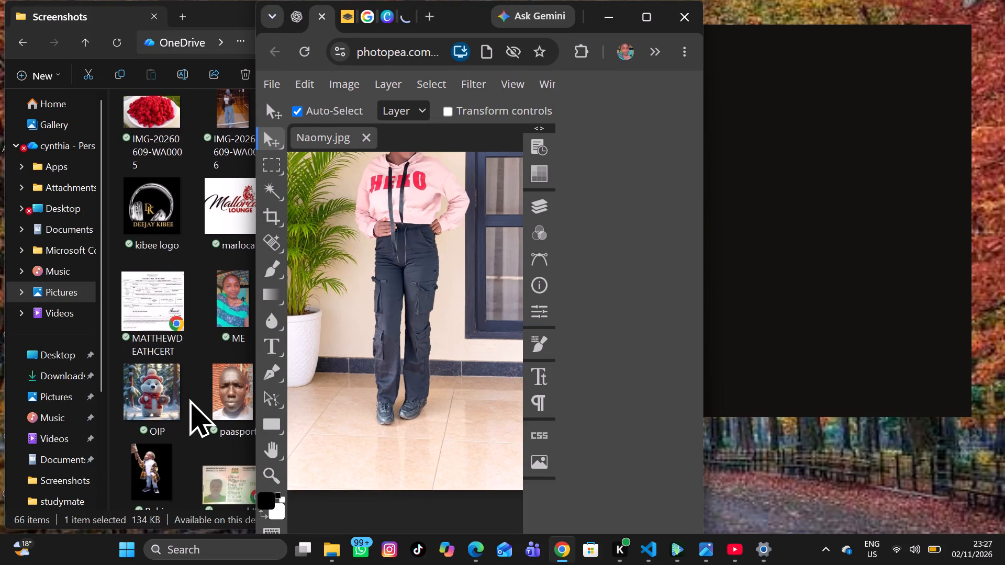
left_click_drag(141, 406, 379, 407)
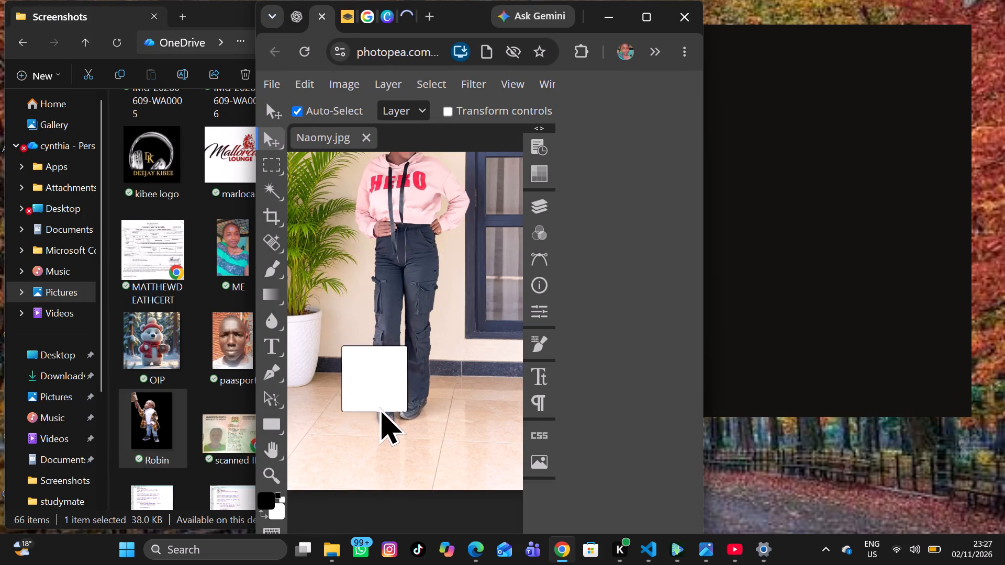
left_click_drag(379, 407, 477, 439)
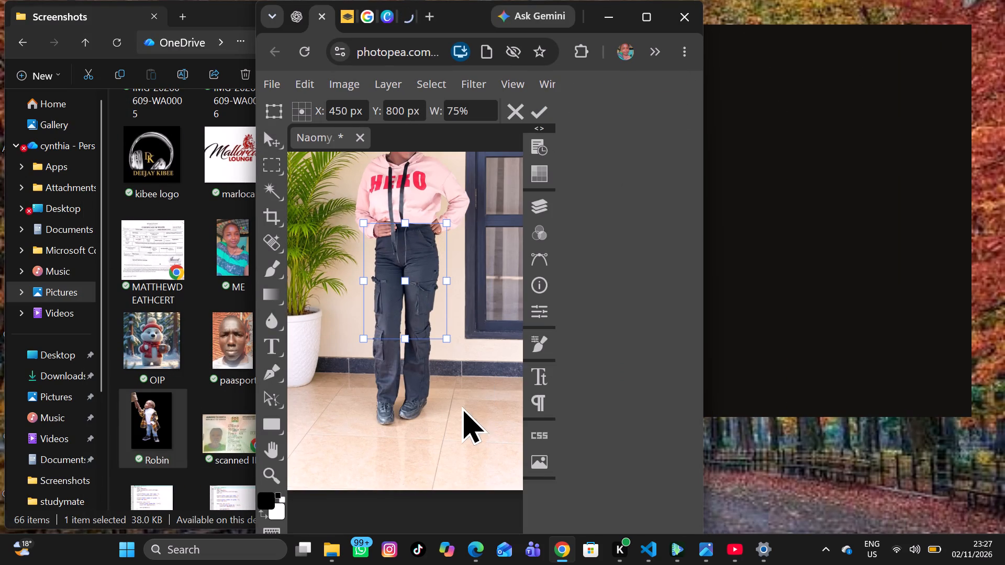
left_click(417, 305)
left_click_drag(149, 414, 434, 292)
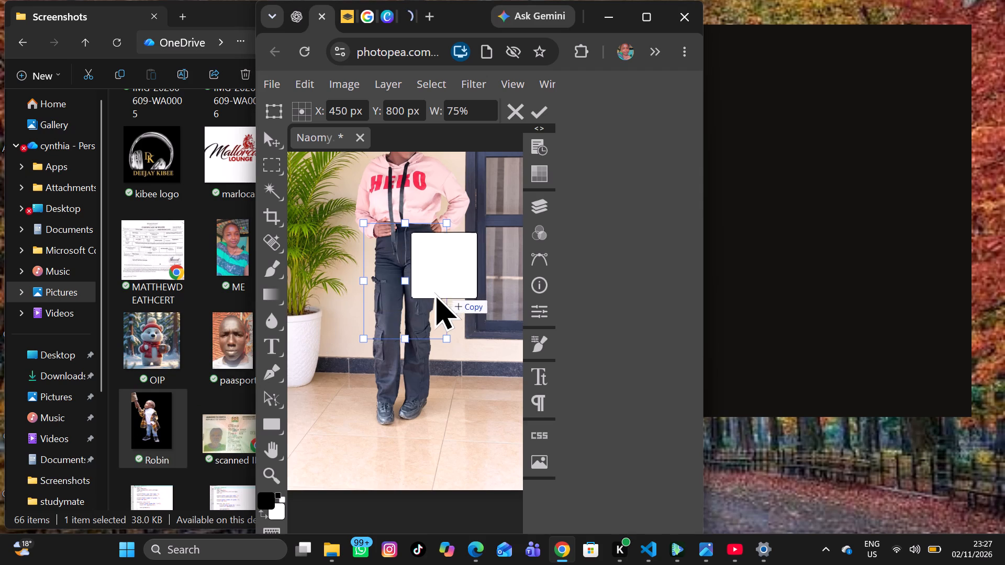
left_click_drag(434, 292, 430, 293)
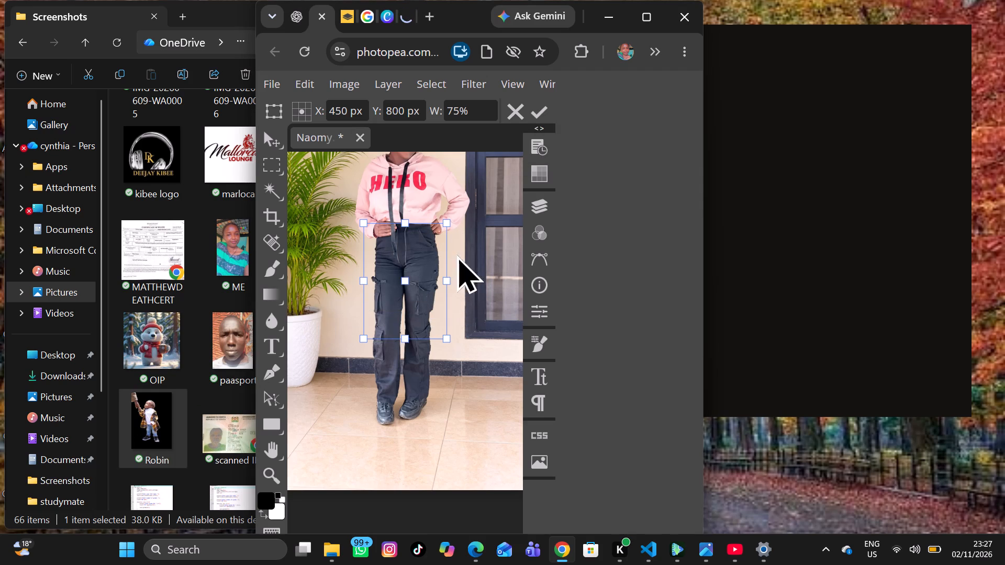
left_click(646, 27)
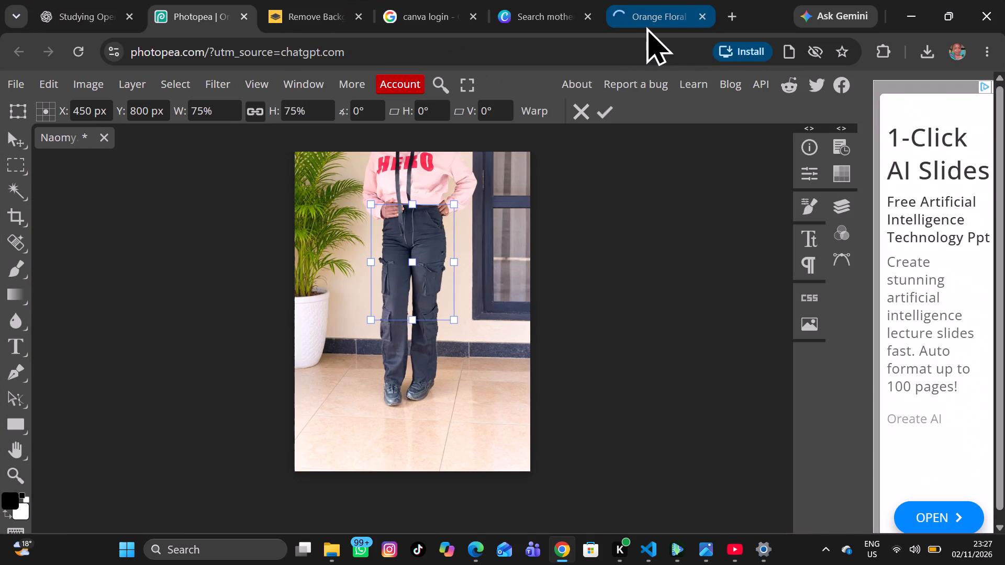
Move the reference point of the placed Robin layer's transform box to X 450 px, Y 982 px.
left_click(406, 253)
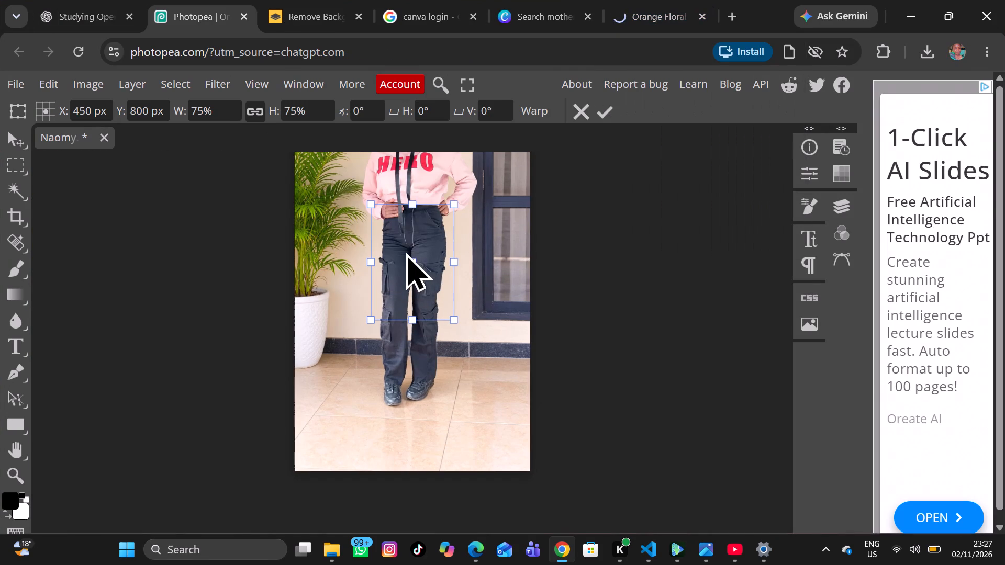
left_click_drag(415, 266, 435, 283)
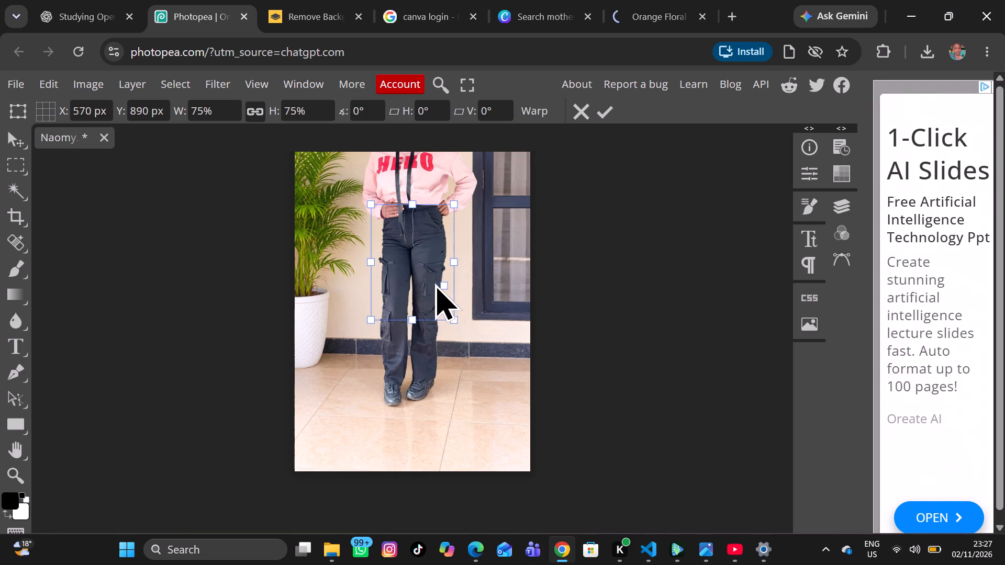
left_click_drag(435, 283, 417, 310)
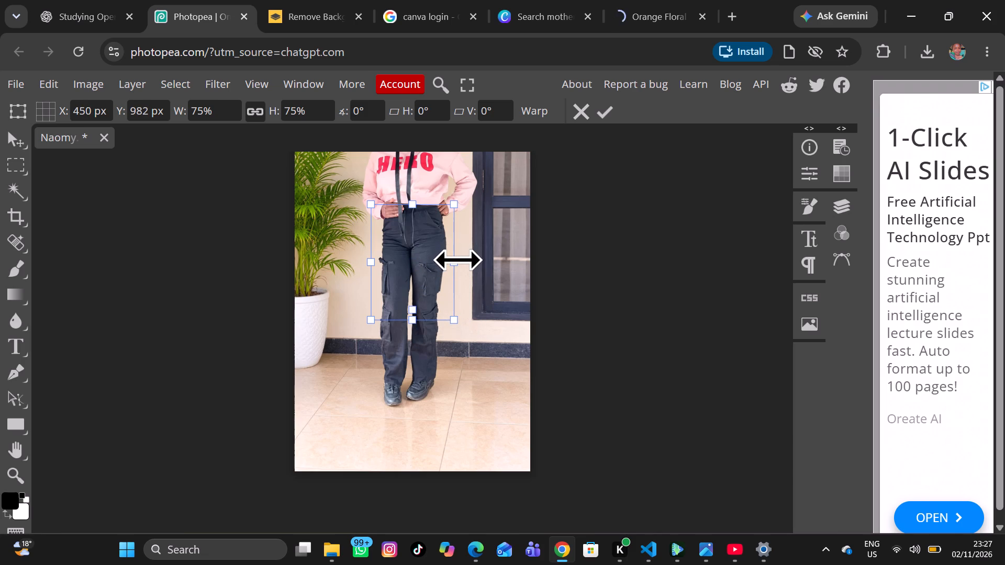
left_click_drag(457, 259, 483, 268)
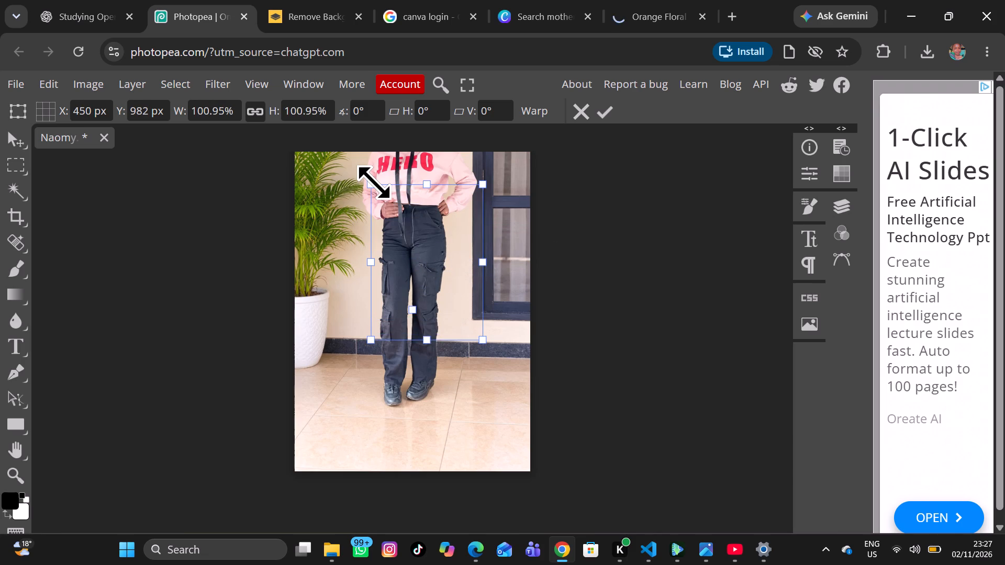
left_click_drag(371, 184, 486, 275)
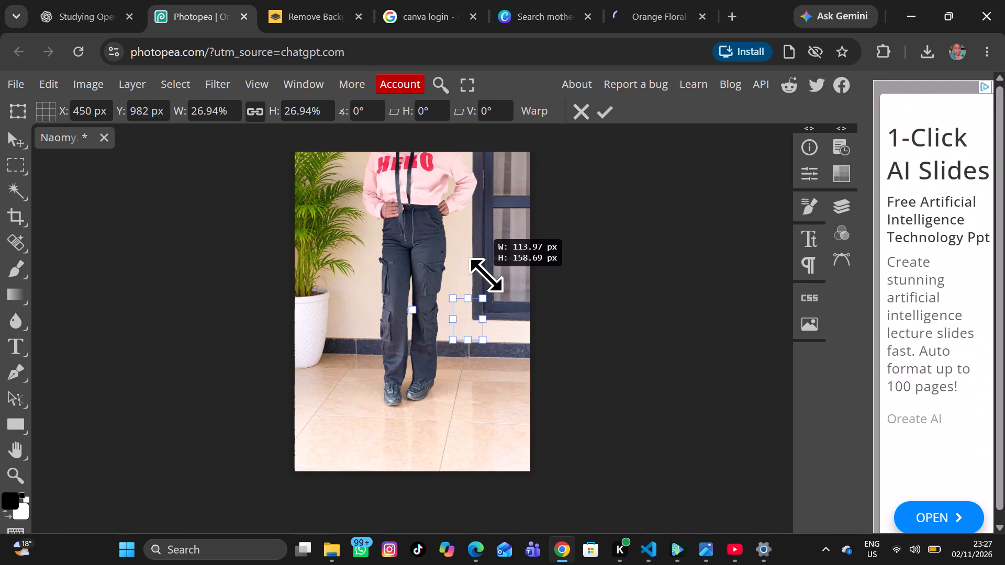
left_click_drag(486, 275, 471, 278)
left_click_drag(468, 294, 471, 255)
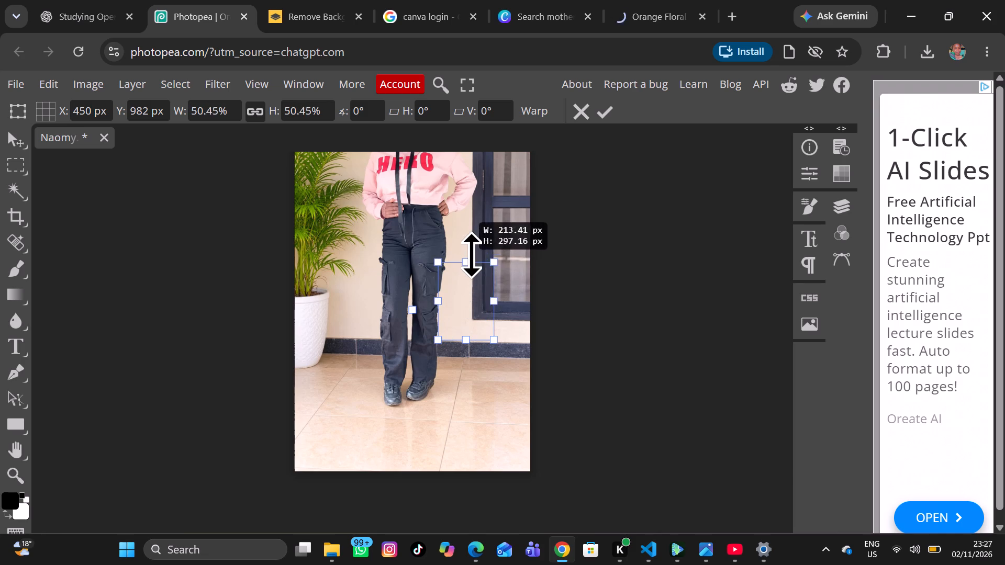
left_click_drag(471, 255, 478, 250)
left_click_drag(498, 289, 532, 303)
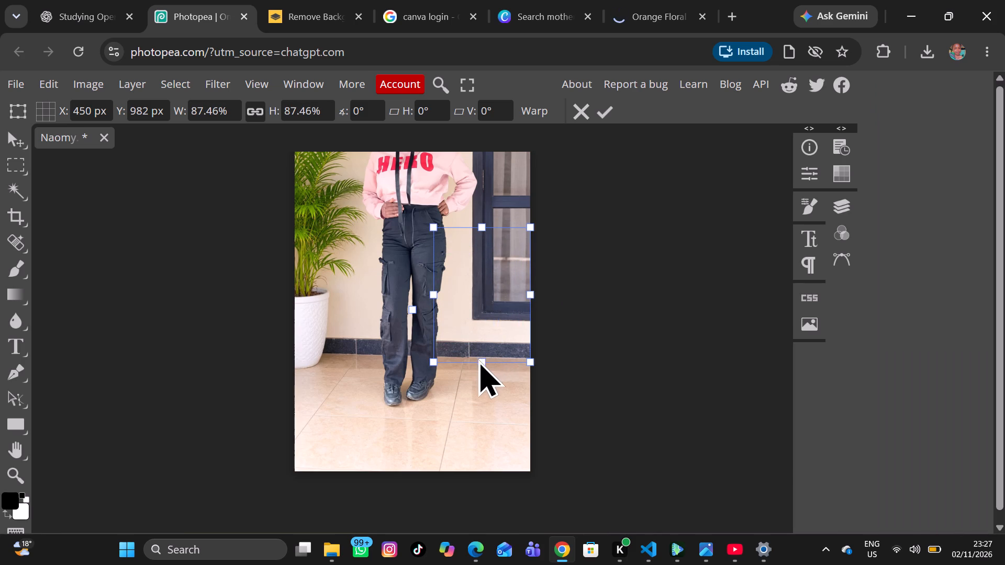
left_click_drag(483, 361, 486, 392)
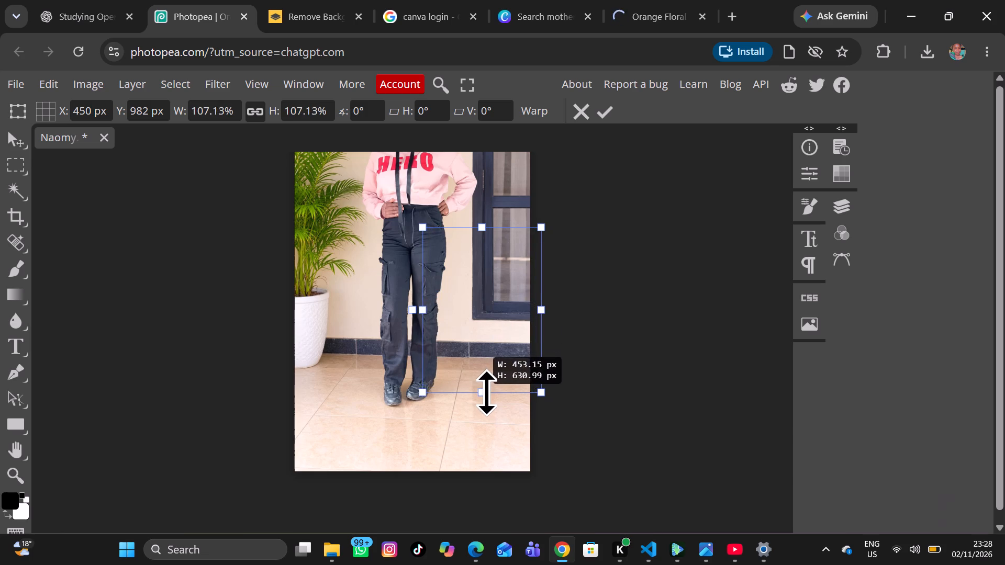
left_click_drag(486, 392, 488, 393)
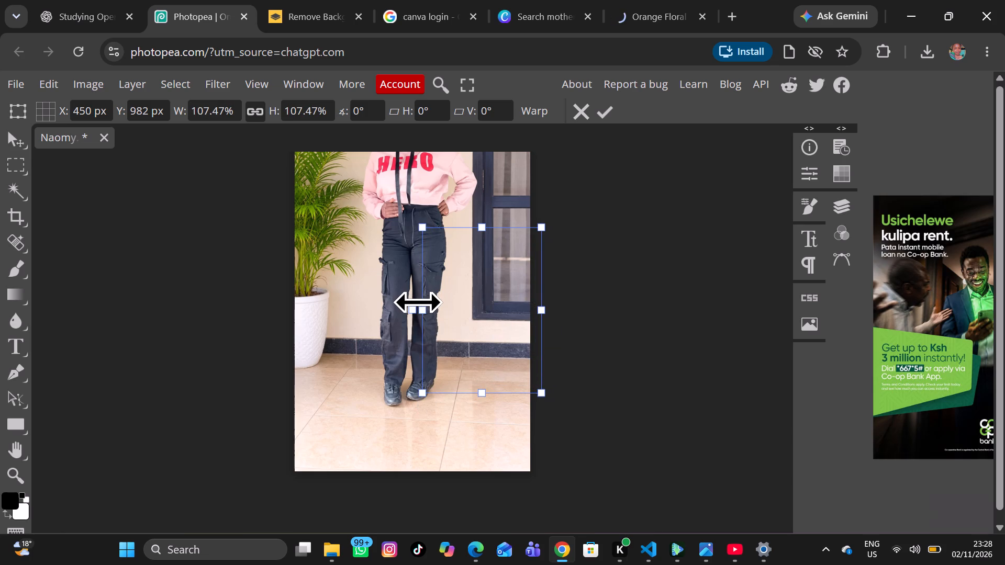
left_click_drag(418, 302, 440, 306)
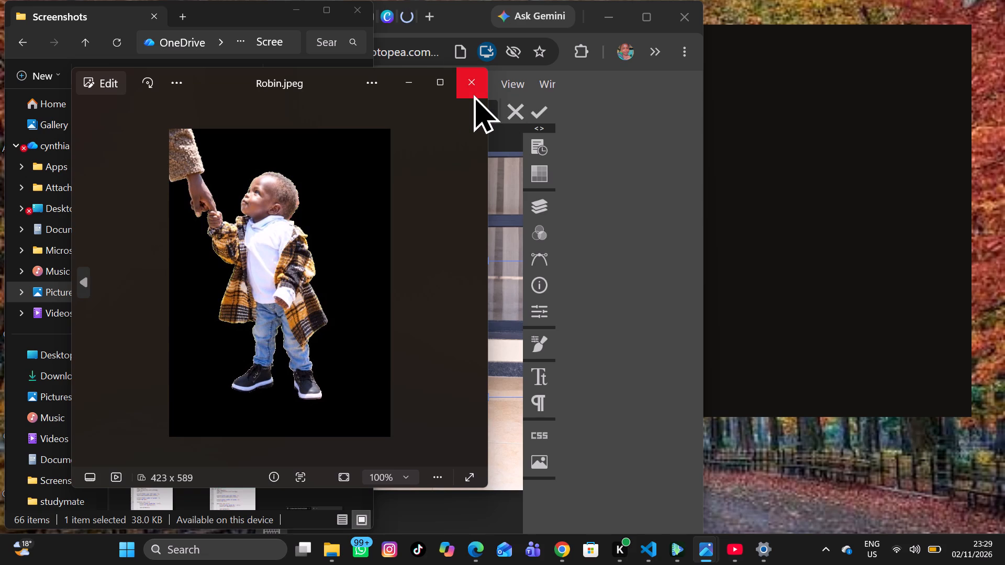
left_click(474, 95)
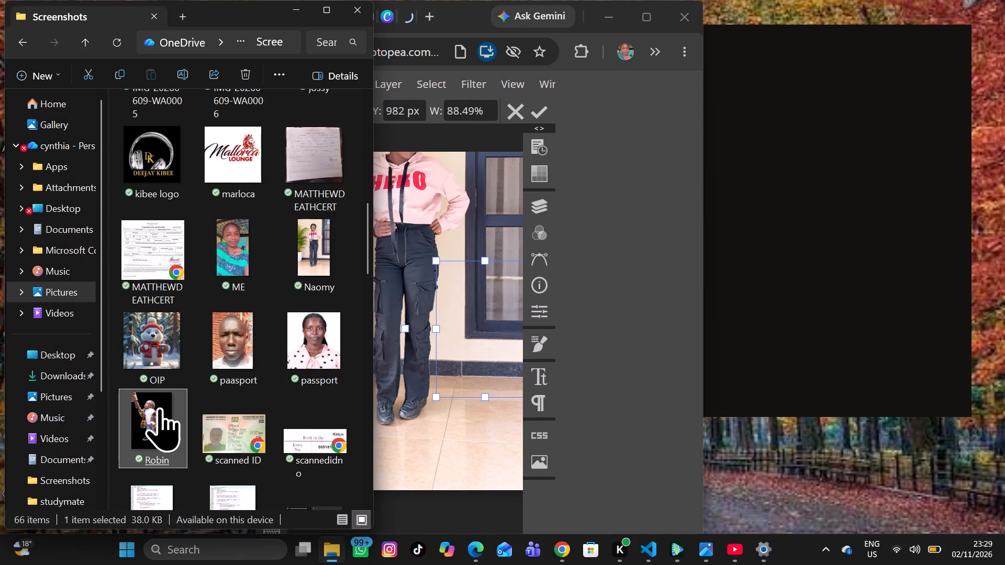
left_click_drag(160, 407, 476, 368)
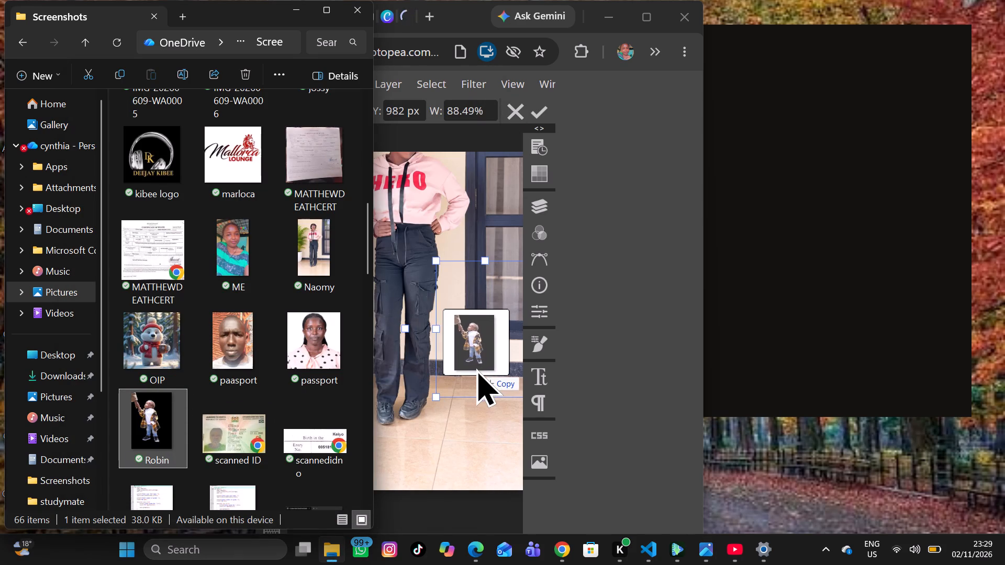
left_click_drag(476, 368, 476, 360)
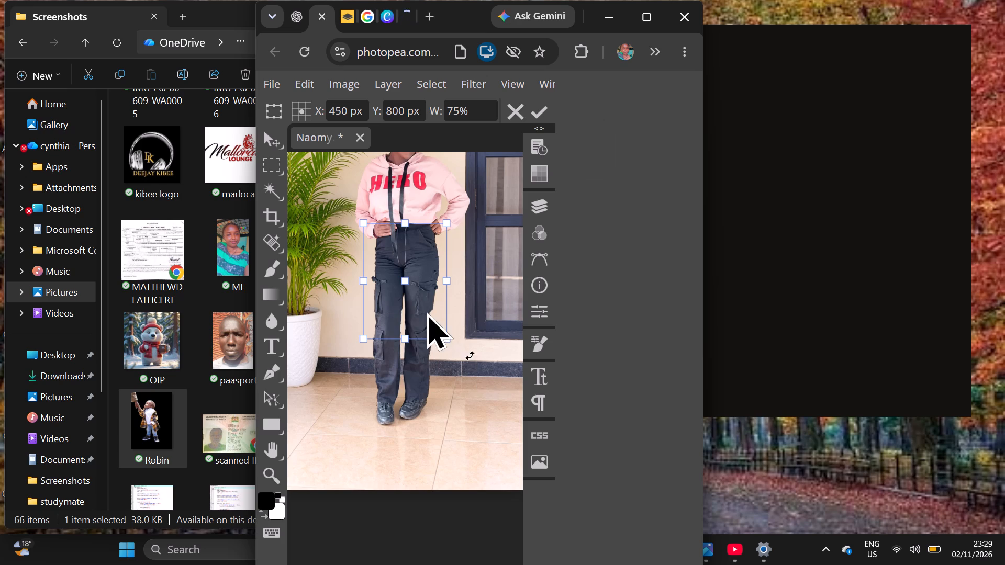
Move the new Robin layer's transform box beside the woman's legs, inside the photo's window-side edge, with its reference point at X 766 px, Y 1010 px.
left_click_drag(401, 279, 437, 304)
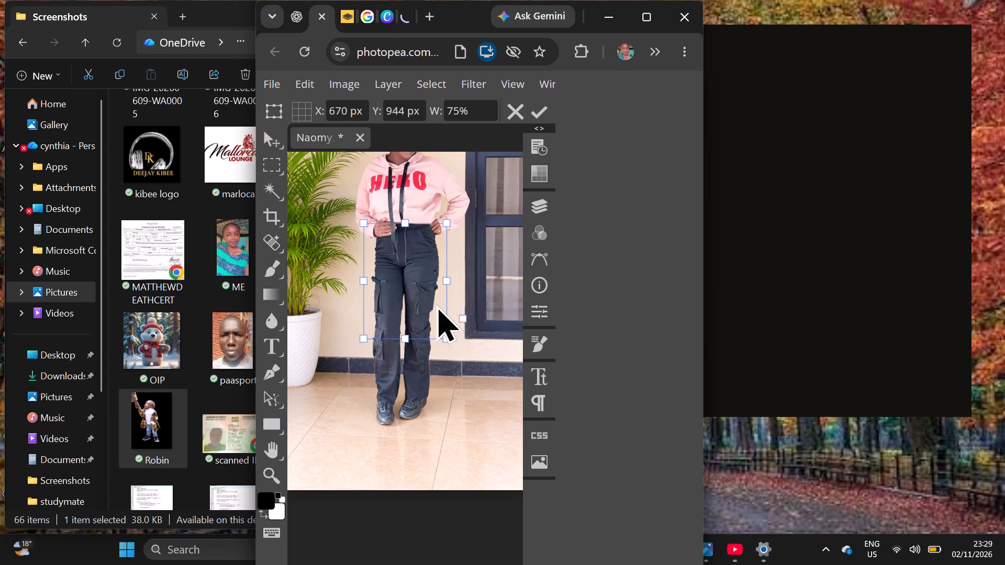
left_click_drag(437, 304, 407, 277)
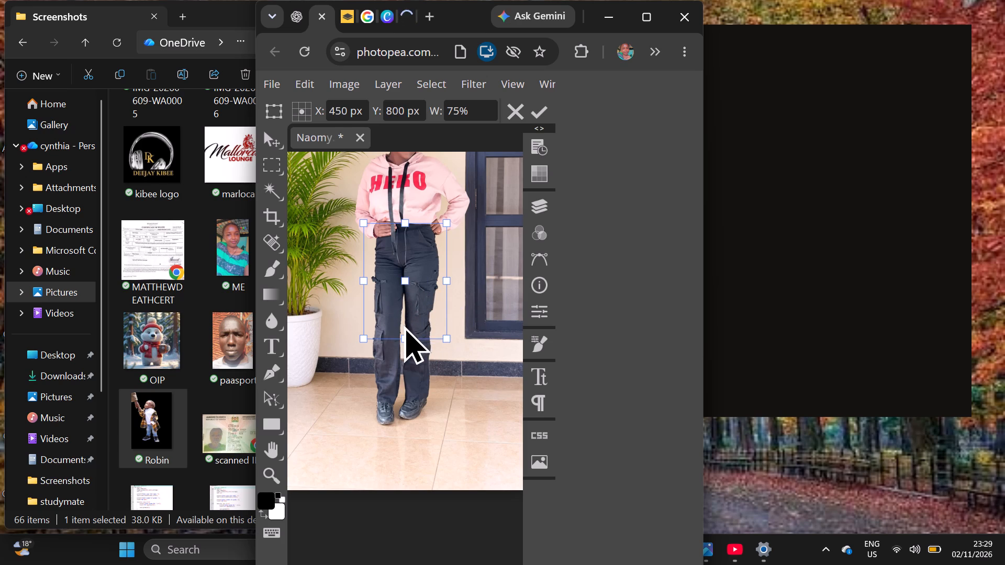
left_click_drag(404, 325, 486, 374)
left_click(641, 18)
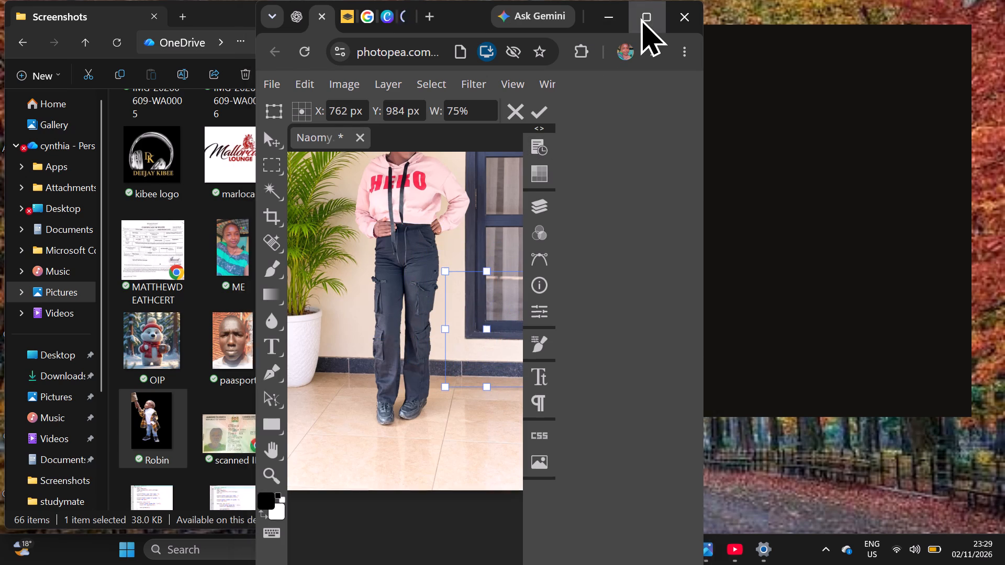
scroll(576, 334, "up", 1)
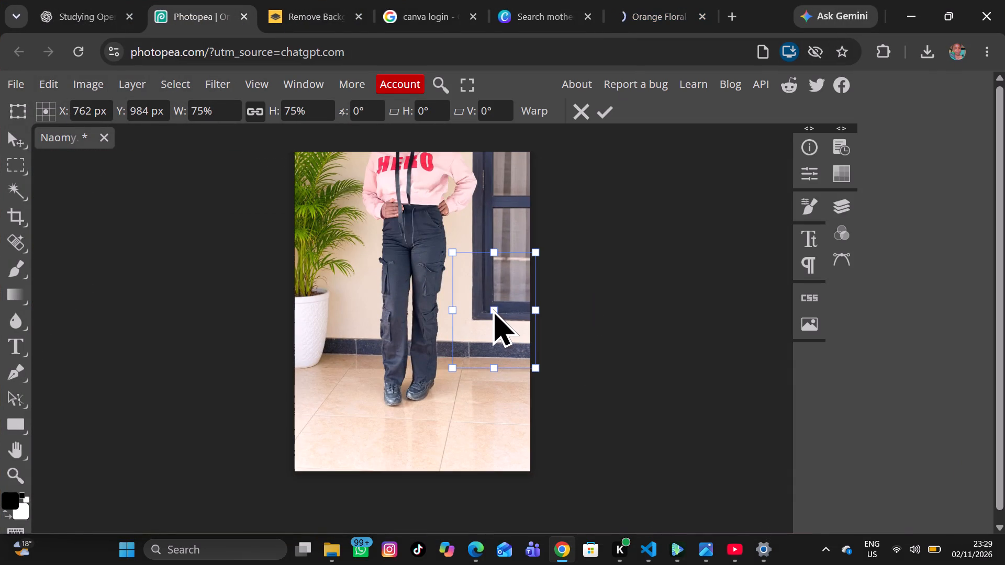
left_click(493, 309)
left_click_drag(493, 309, 495, 317)
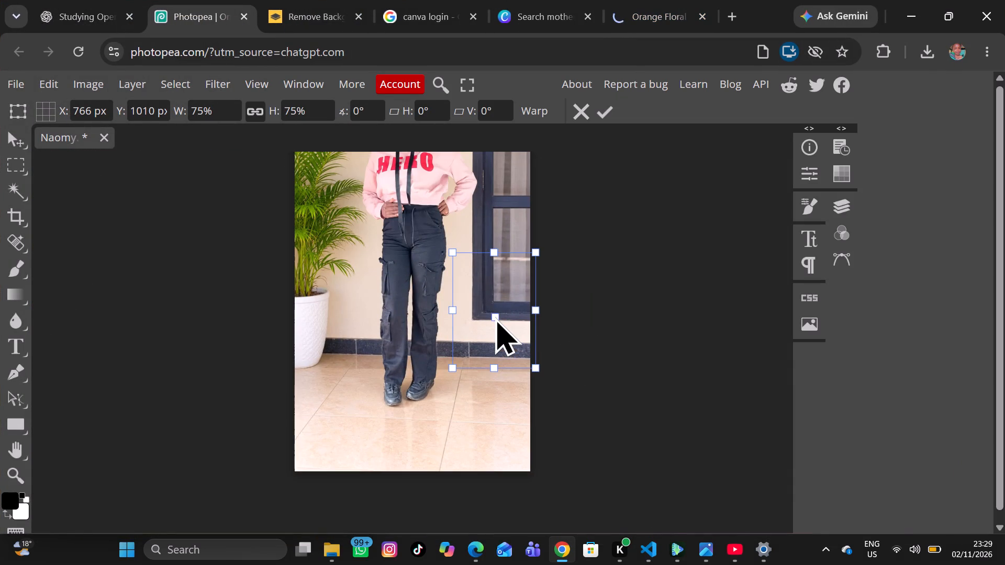
left_click_drag(493, 304, 491, 306)
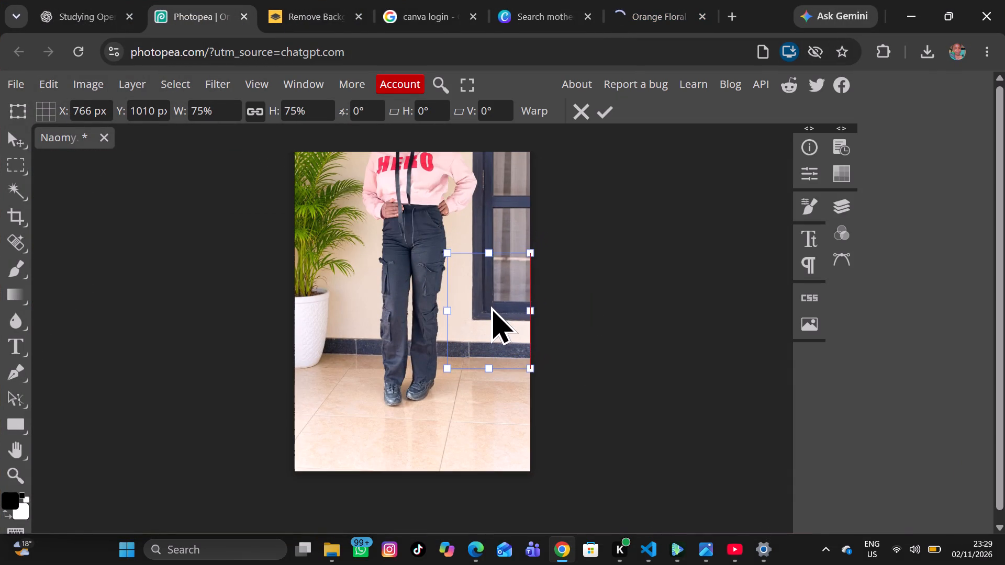
left_click_drag(491, 306, 480, 321)
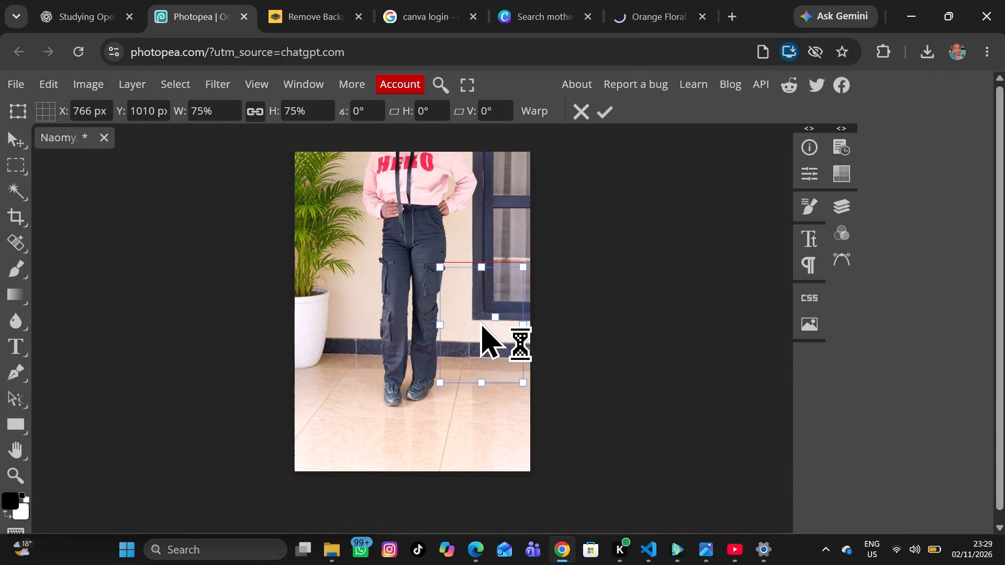
left_click_drag(480, 321, 479, 320)
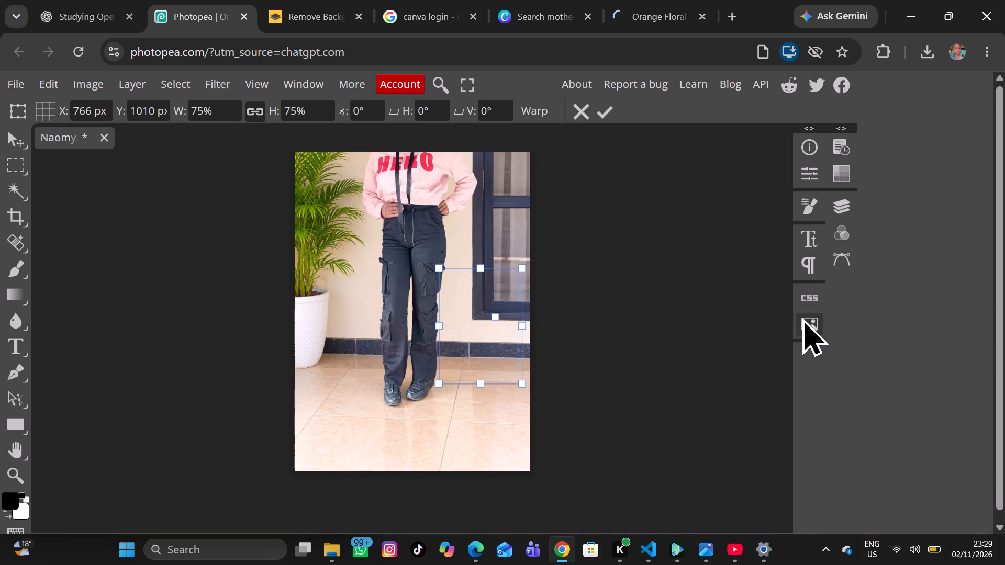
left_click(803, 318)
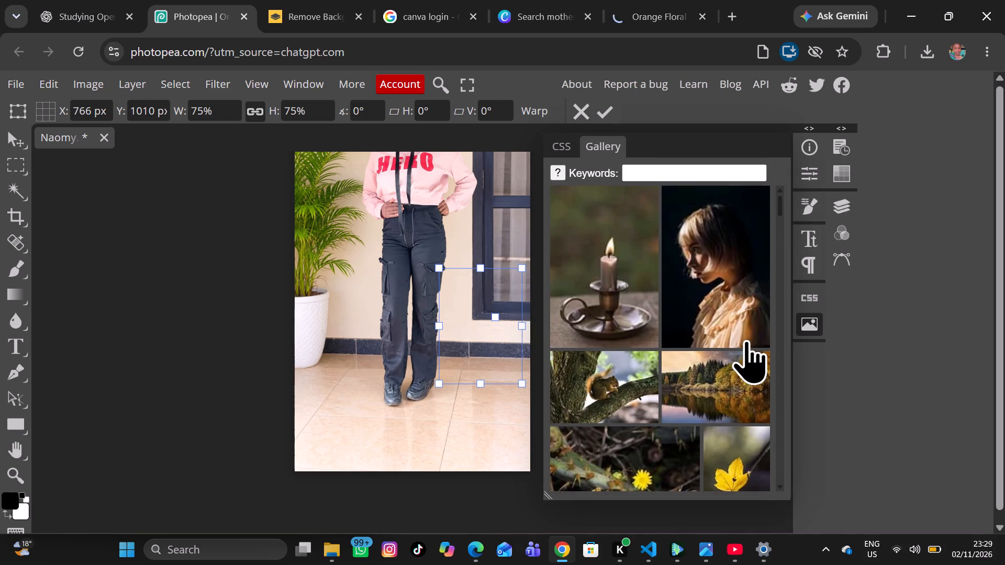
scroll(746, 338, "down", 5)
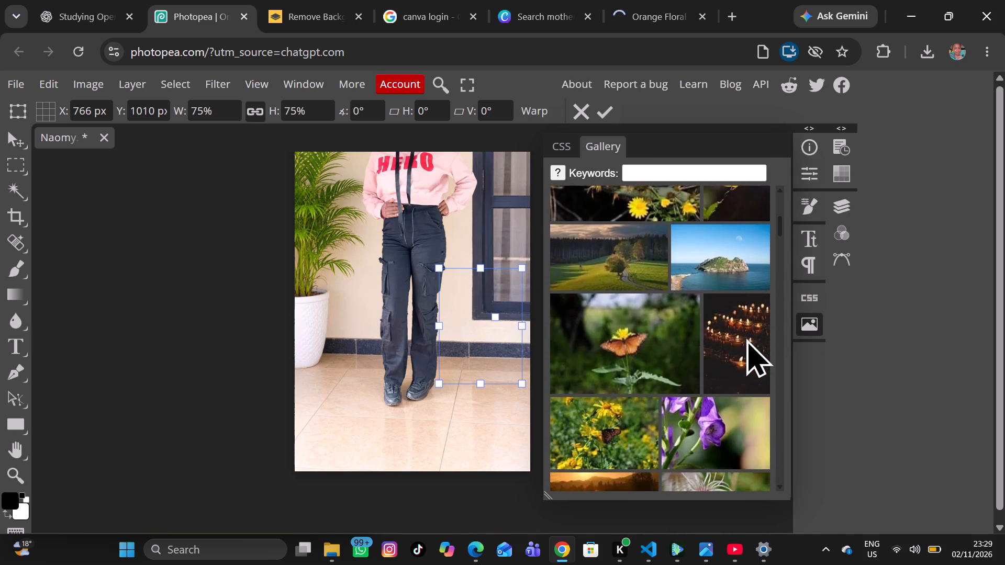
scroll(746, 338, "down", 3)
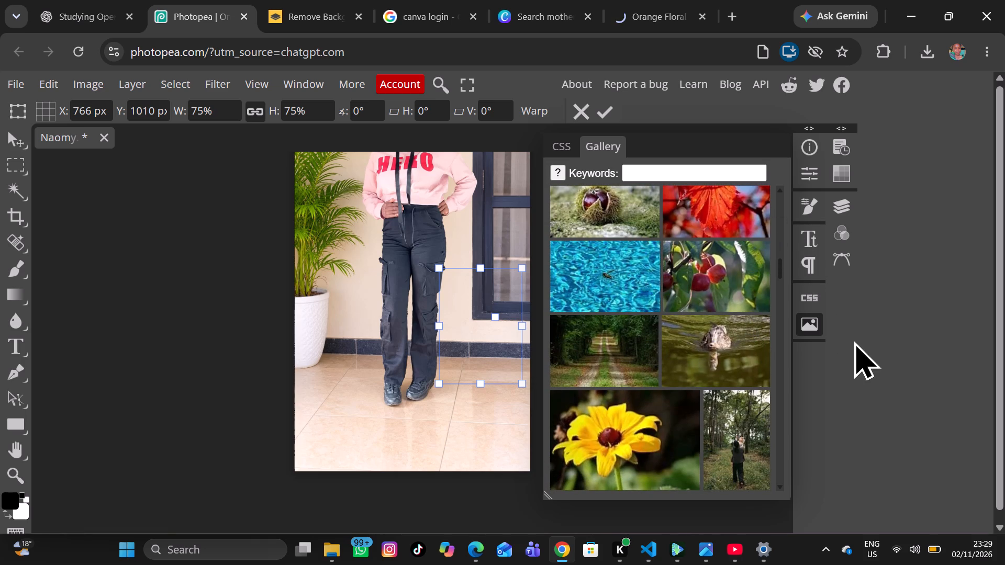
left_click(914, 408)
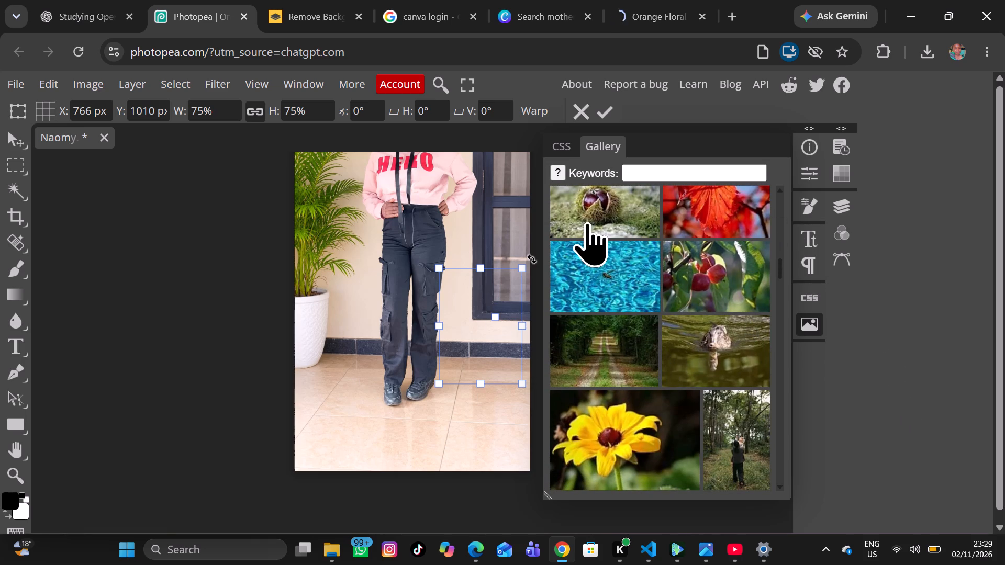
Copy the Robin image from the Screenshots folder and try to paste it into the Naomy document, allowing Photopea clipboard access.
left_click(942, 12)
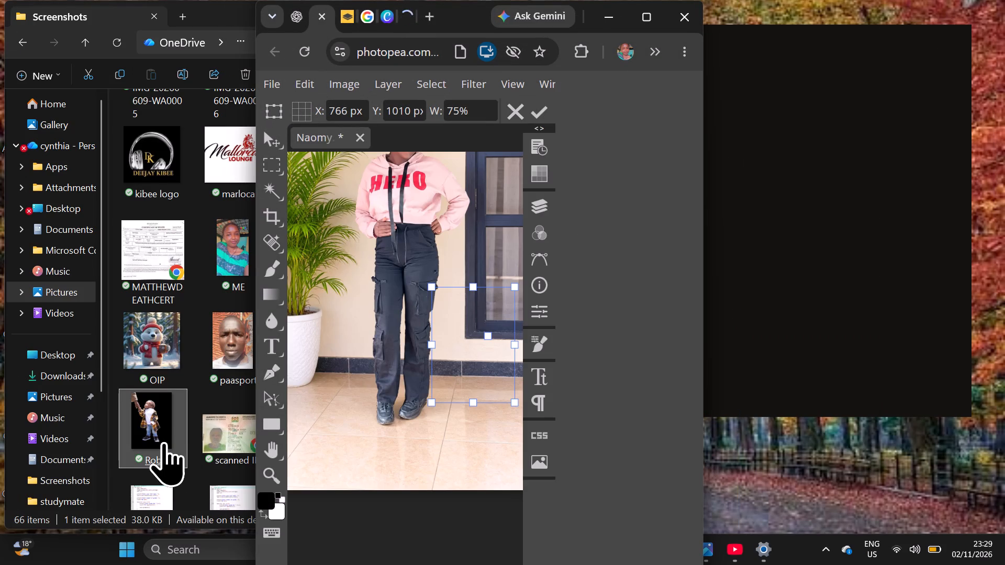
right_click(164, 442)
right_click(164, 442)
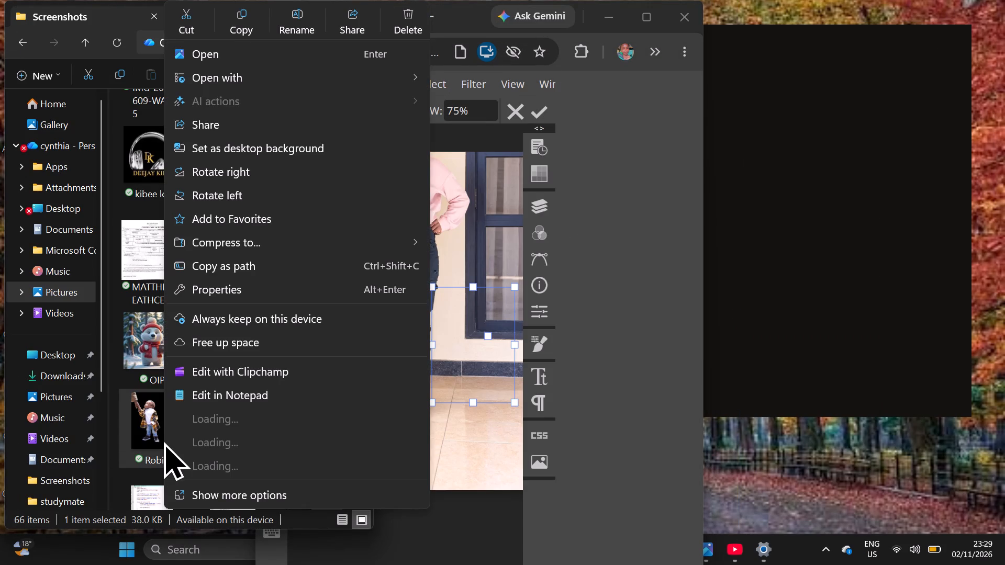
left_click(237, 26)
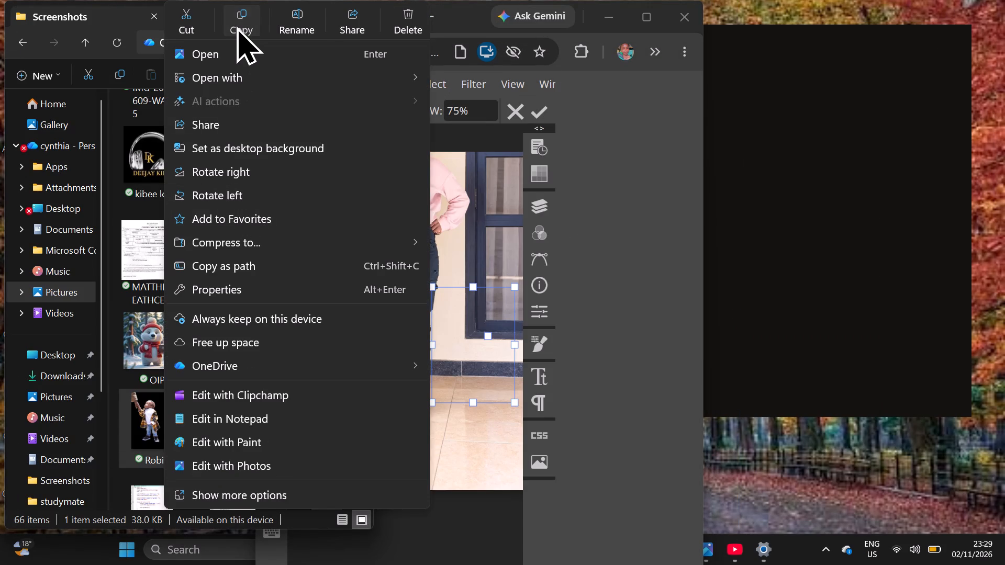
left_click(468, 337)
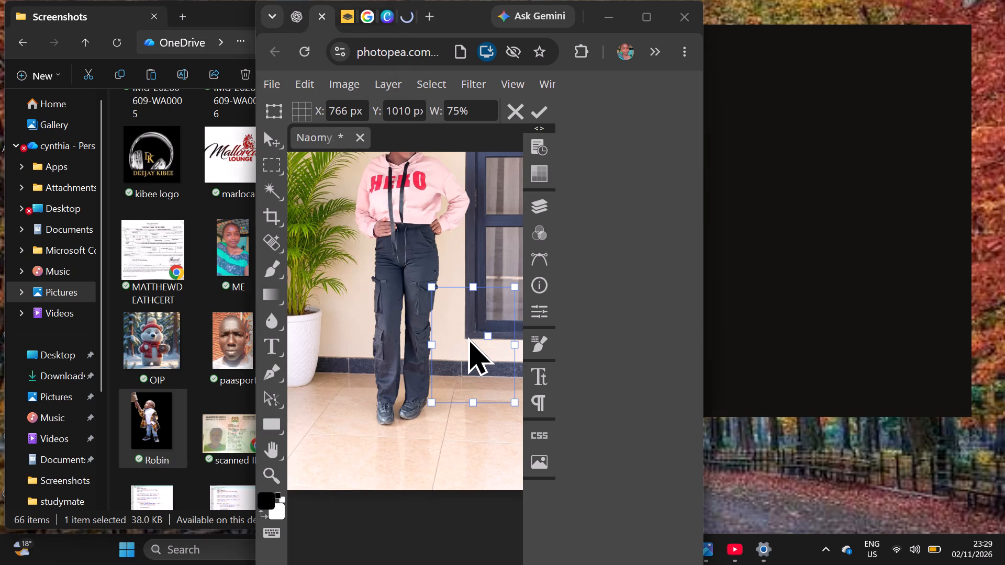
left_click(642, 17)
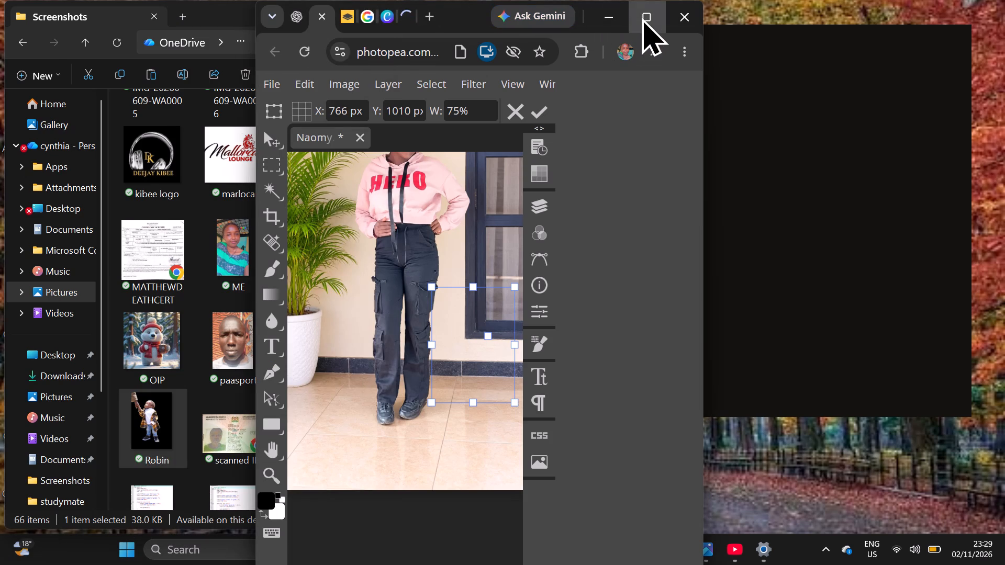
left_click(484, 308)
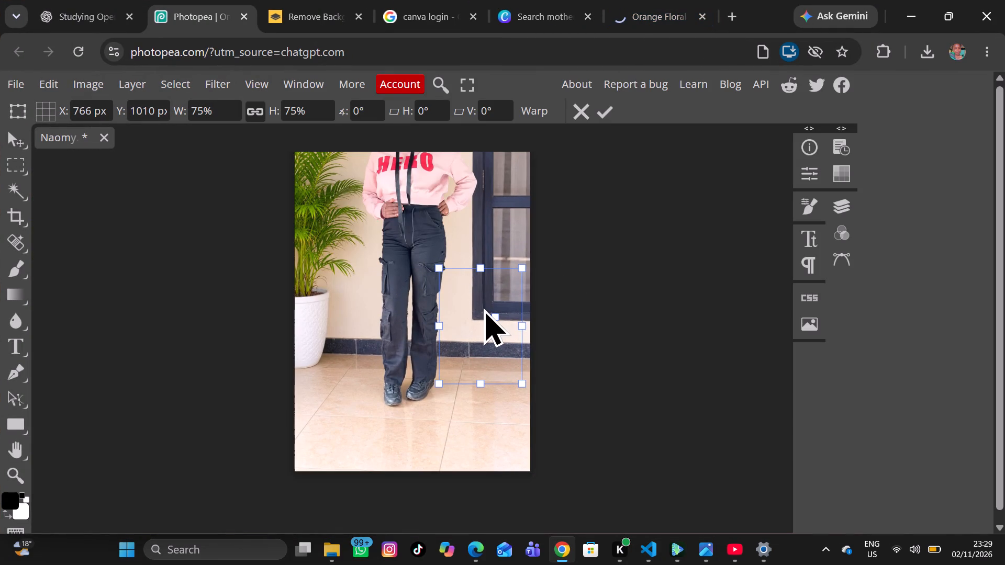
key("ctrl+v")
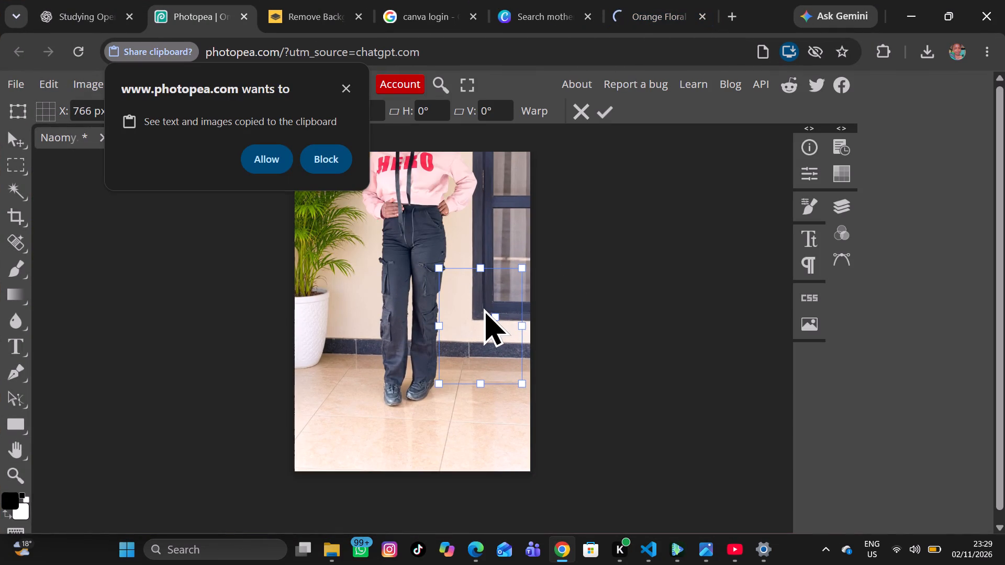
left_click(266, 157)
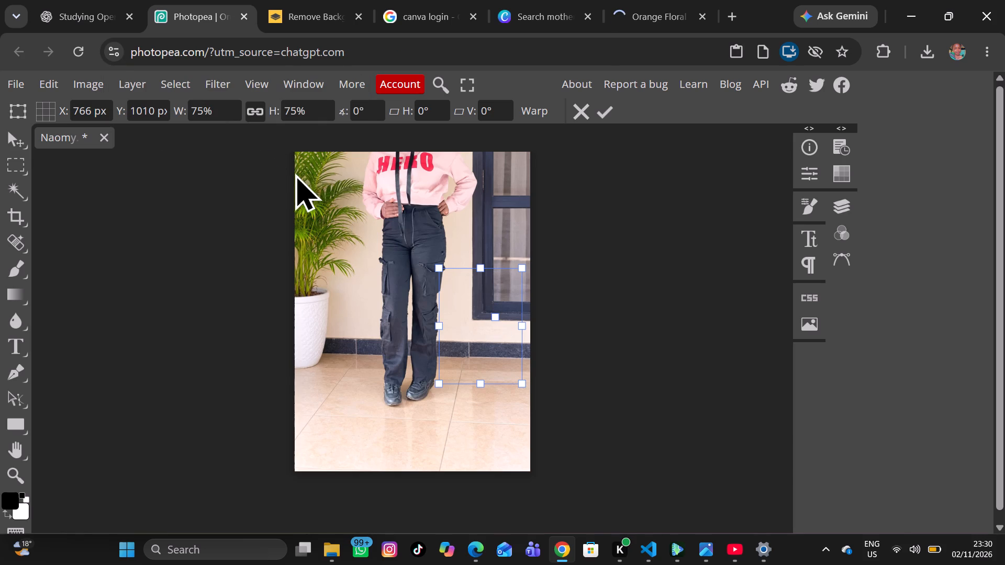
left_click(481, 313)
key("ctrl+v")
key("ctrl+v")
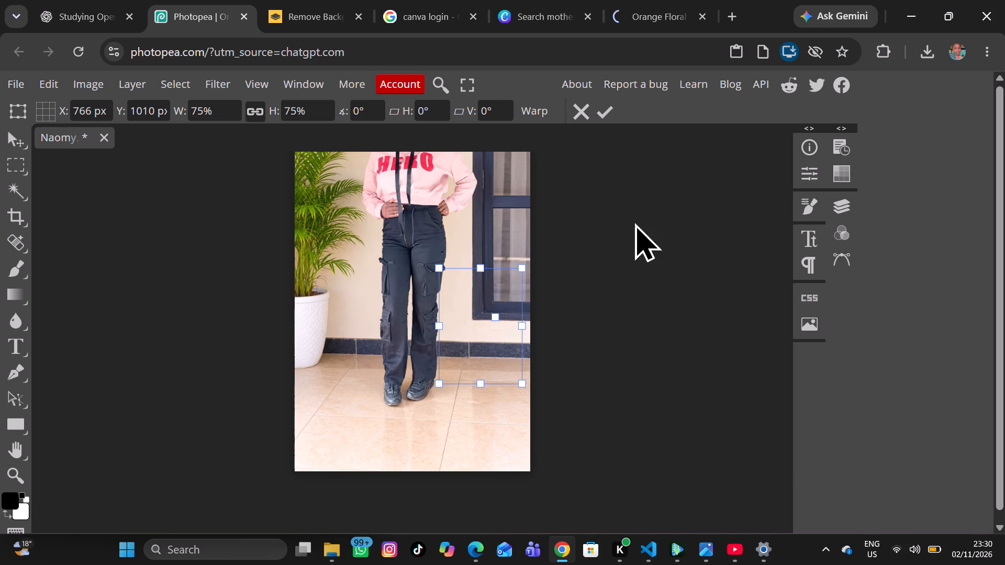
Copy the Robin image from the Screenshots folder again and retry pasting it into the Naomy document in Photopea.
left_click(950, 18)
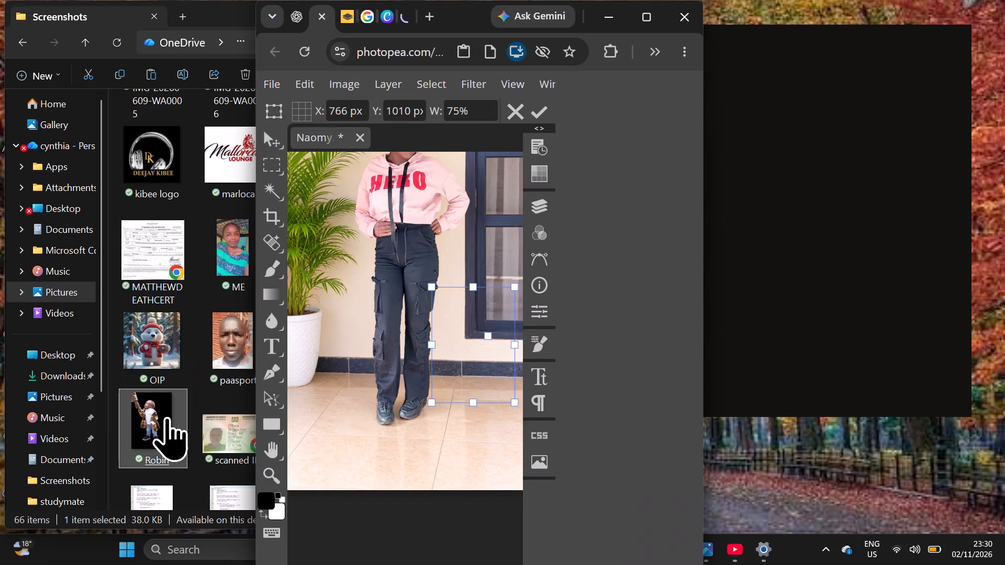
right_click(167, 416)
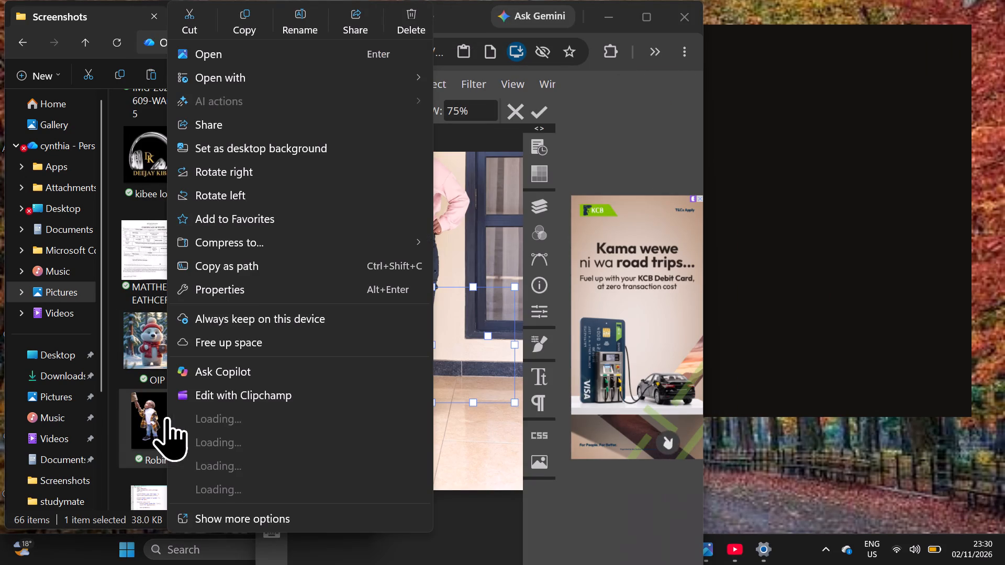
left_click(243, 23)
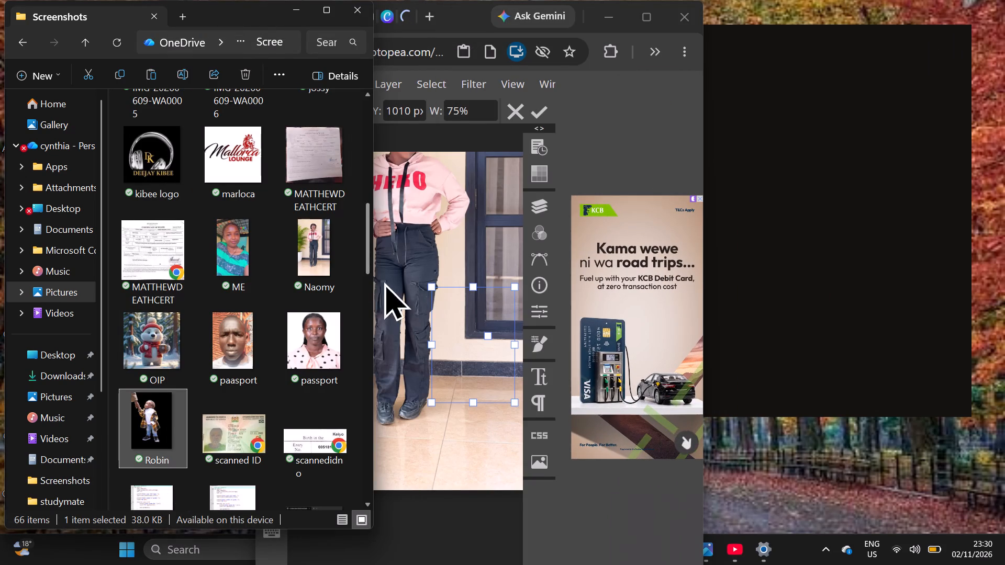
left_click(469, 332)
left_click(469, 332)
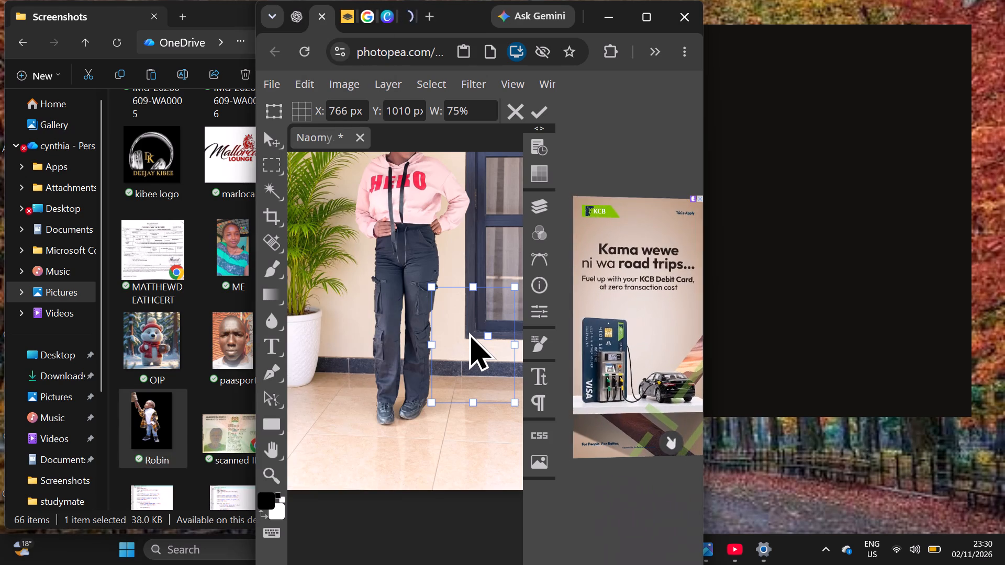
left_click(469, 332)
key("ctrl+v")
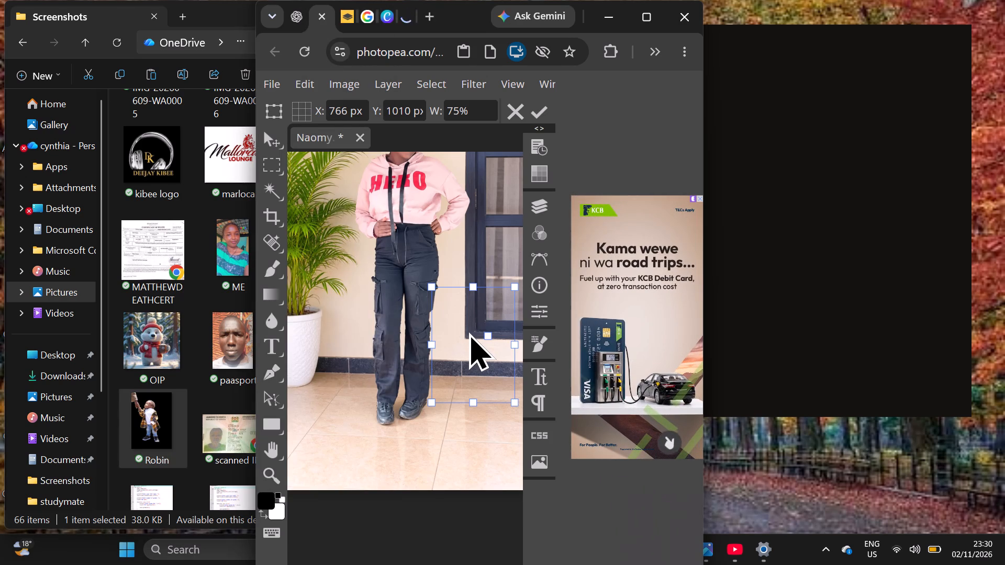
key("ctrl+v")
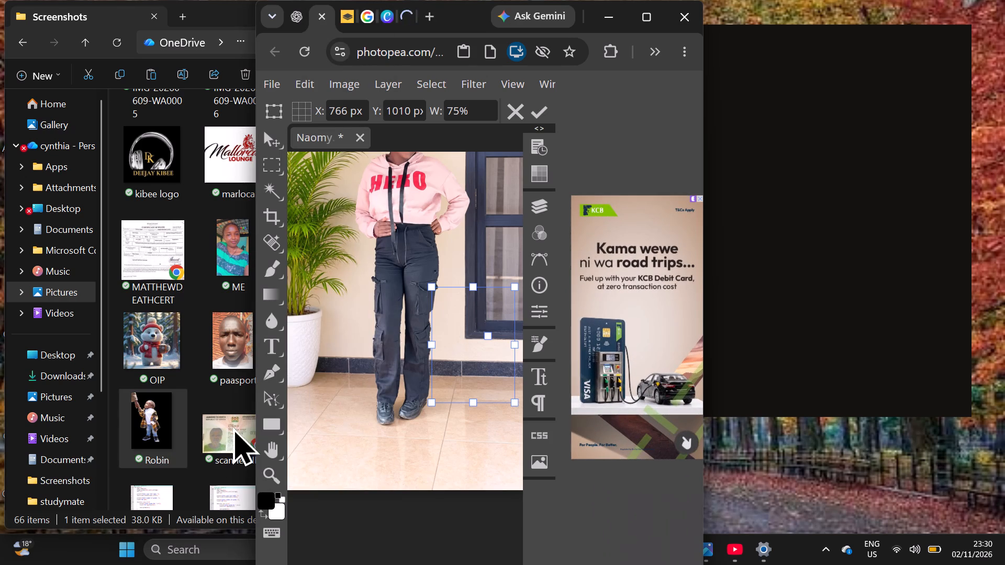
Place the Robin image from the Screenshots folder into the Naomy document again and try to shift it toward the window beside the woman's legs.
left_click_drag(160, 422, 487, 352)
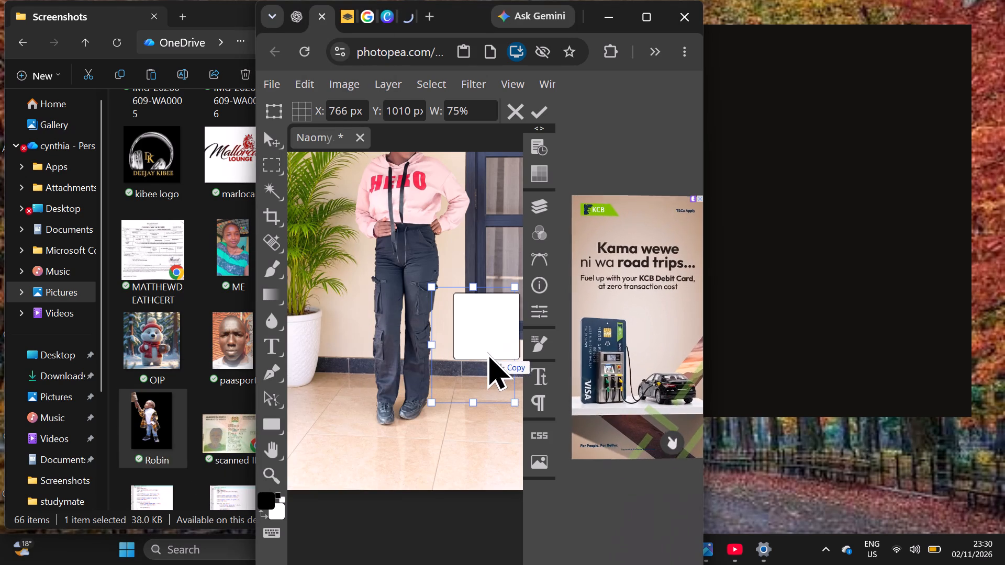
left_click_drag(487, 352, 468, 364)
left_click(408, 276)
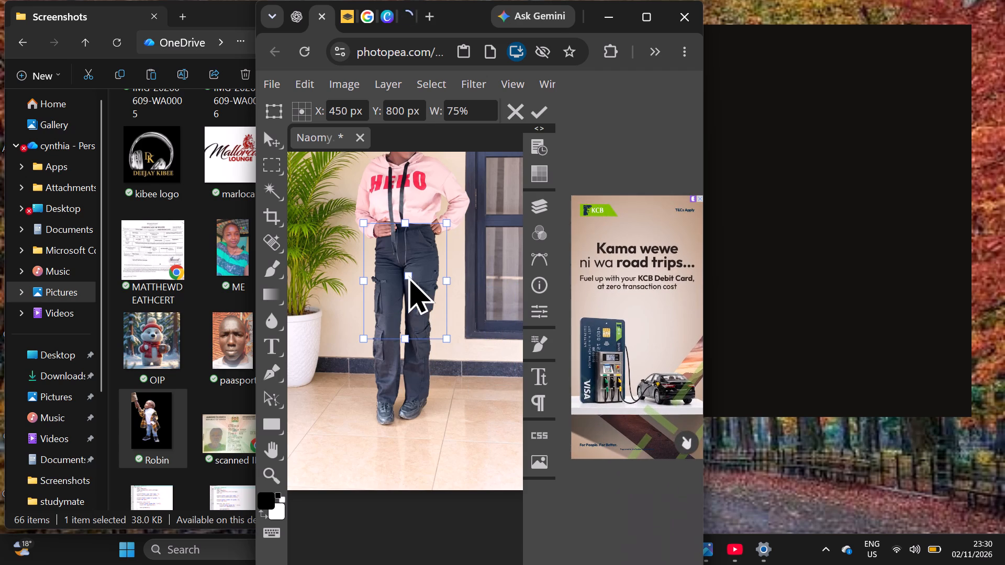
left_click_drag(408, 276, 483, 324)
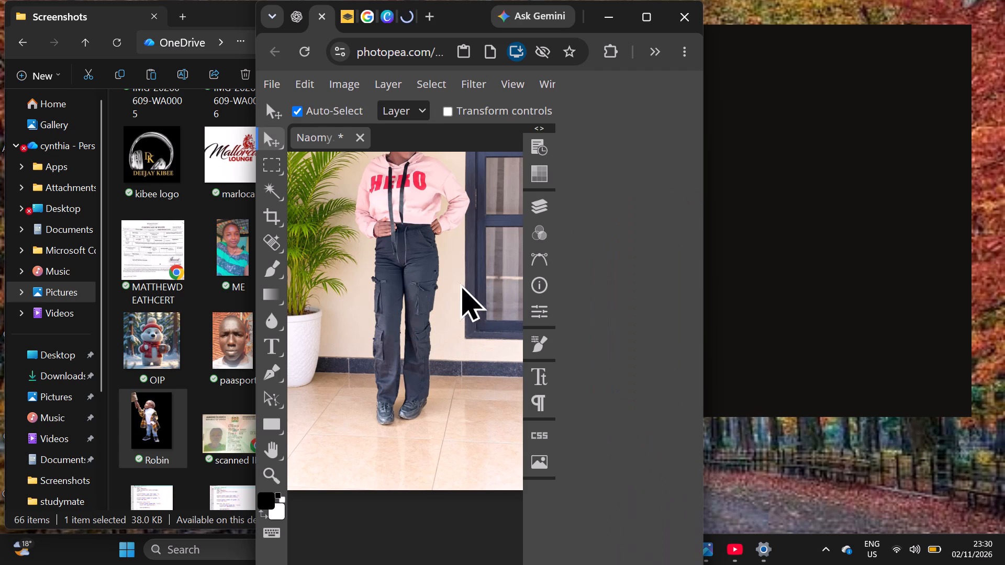
Maximize the browser window and examine the whole Naomy photo for the placed Robin layer.
scroll(471, 318, "down", 1)
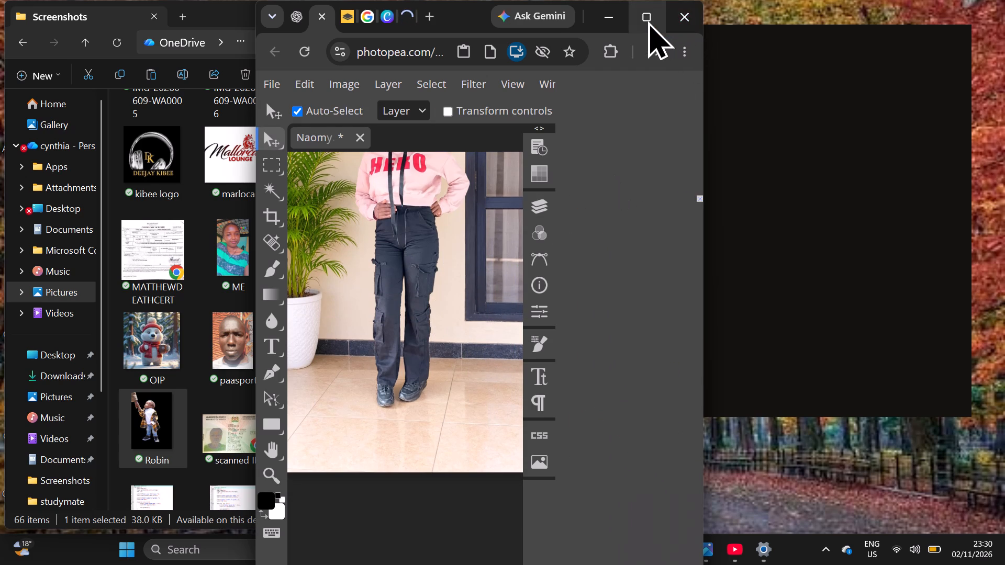
left_click(648, 21)
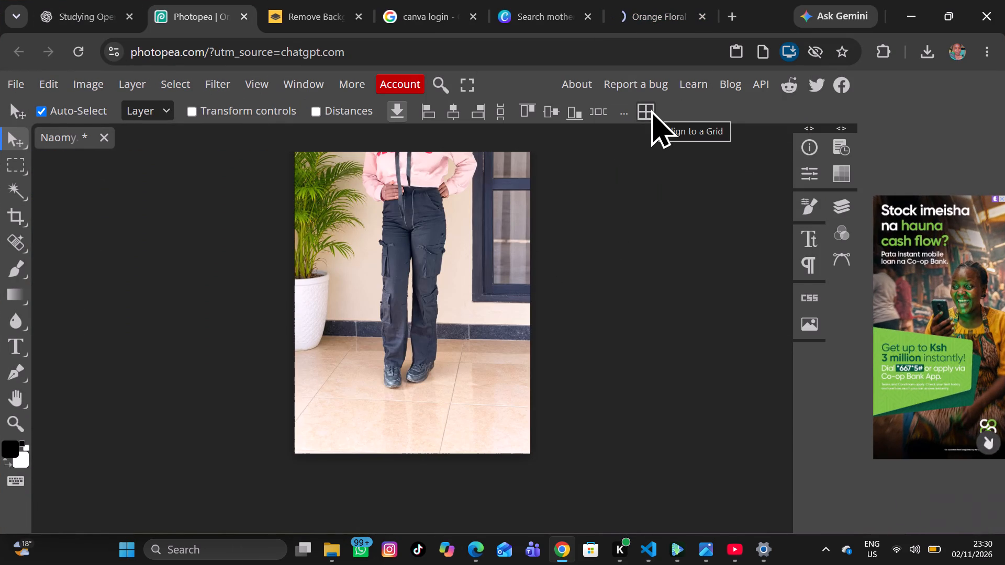
left_click(486, 277)
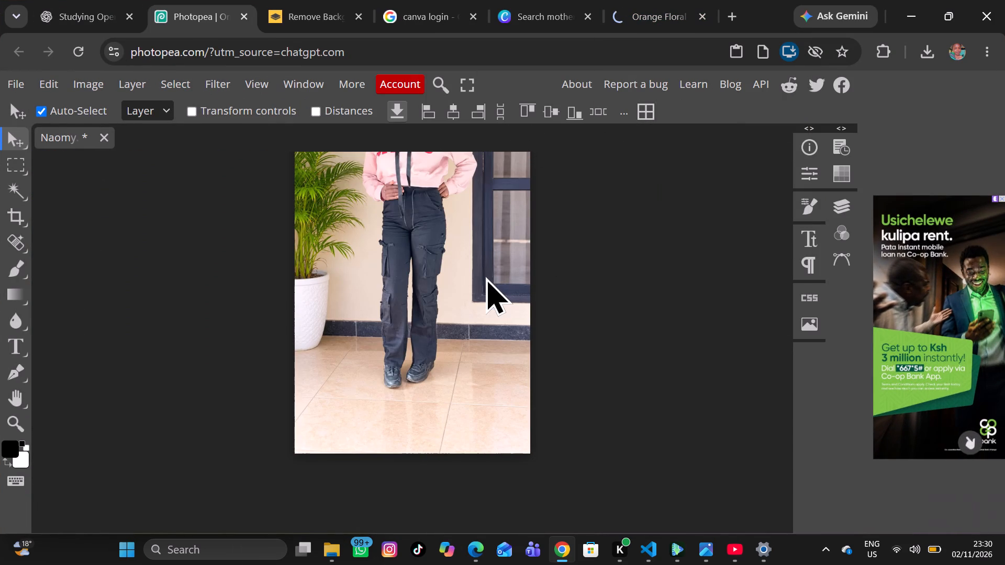
left_click(450, 295)
scroll(450, 295, "up", 1)
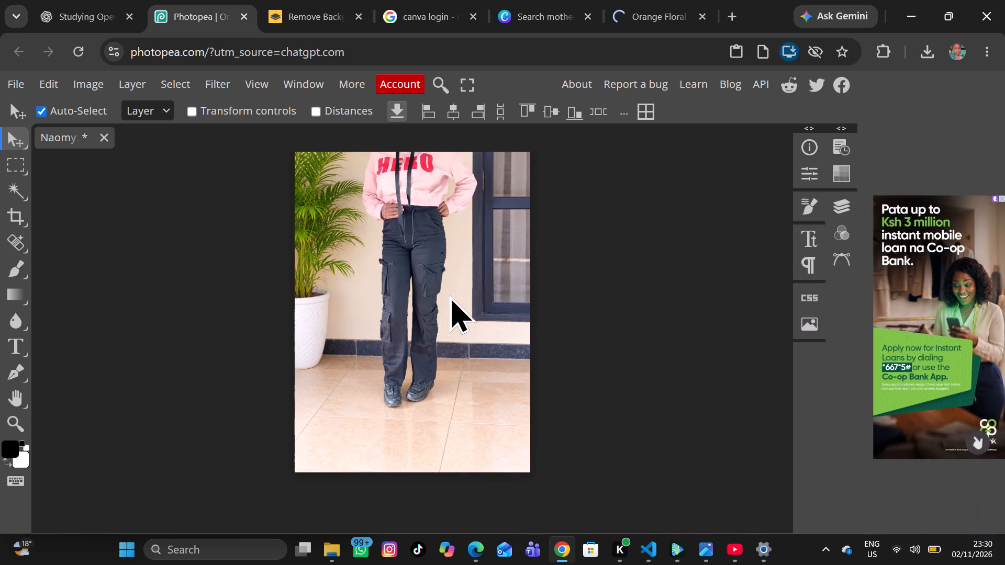
scroll(450, 295, "up", 2)
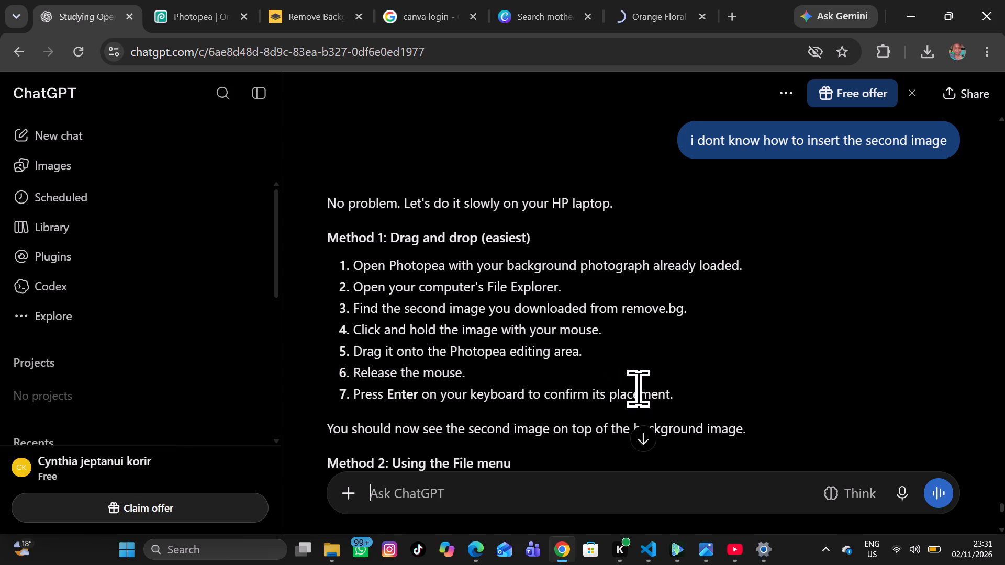
scroll(638, 388, "down", 2)
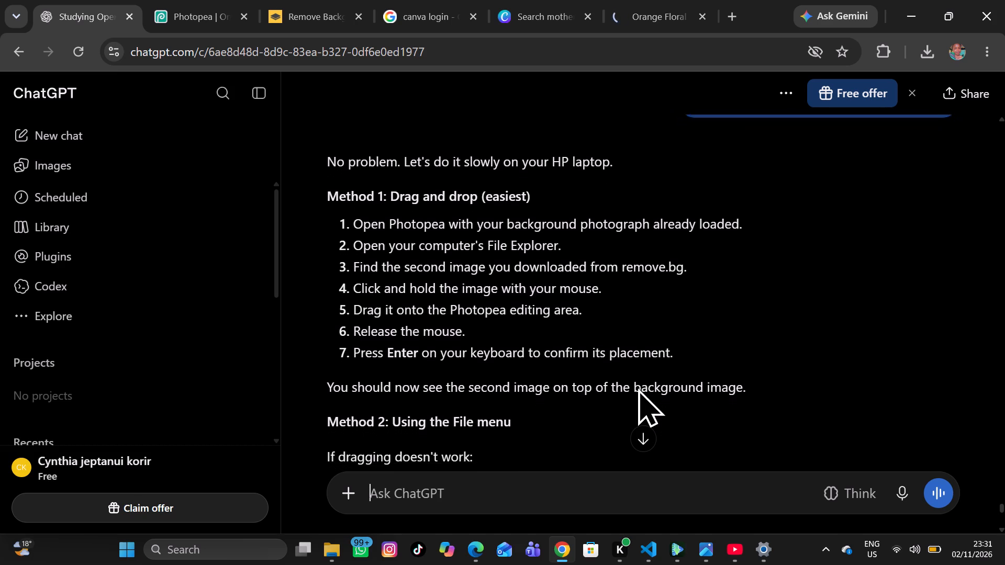
scroll(638, 388, "down", 3)
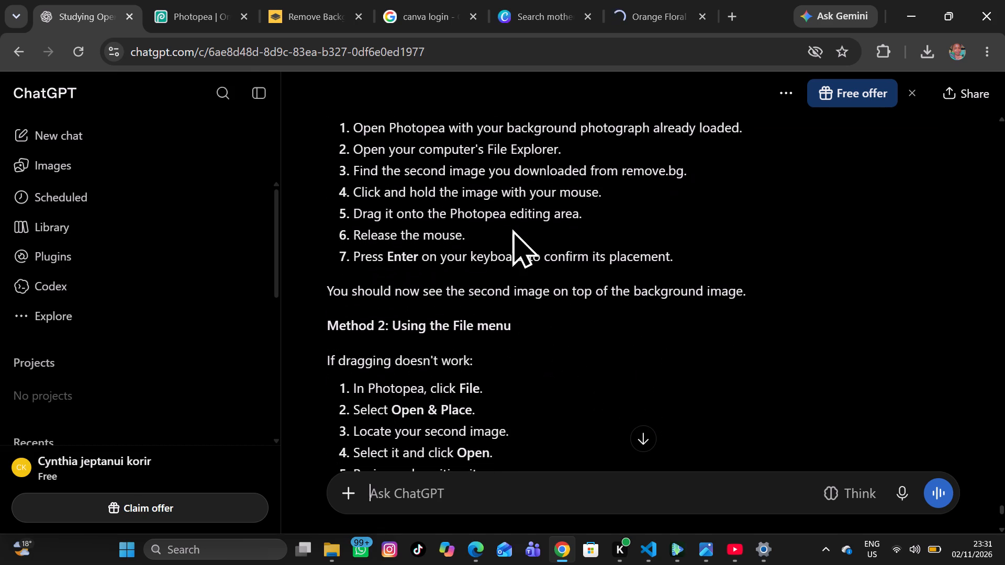
Return to Photopea and shrink the browser window so the Screenshots folder shows beside the Naomy document.
left_click(181, 11)
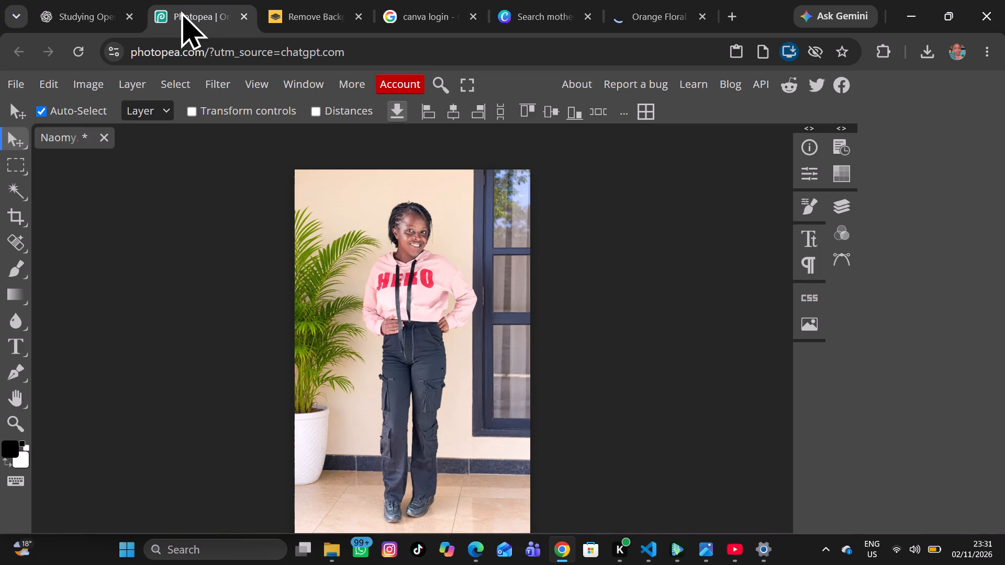
scroll(465, 342, "down", 1)
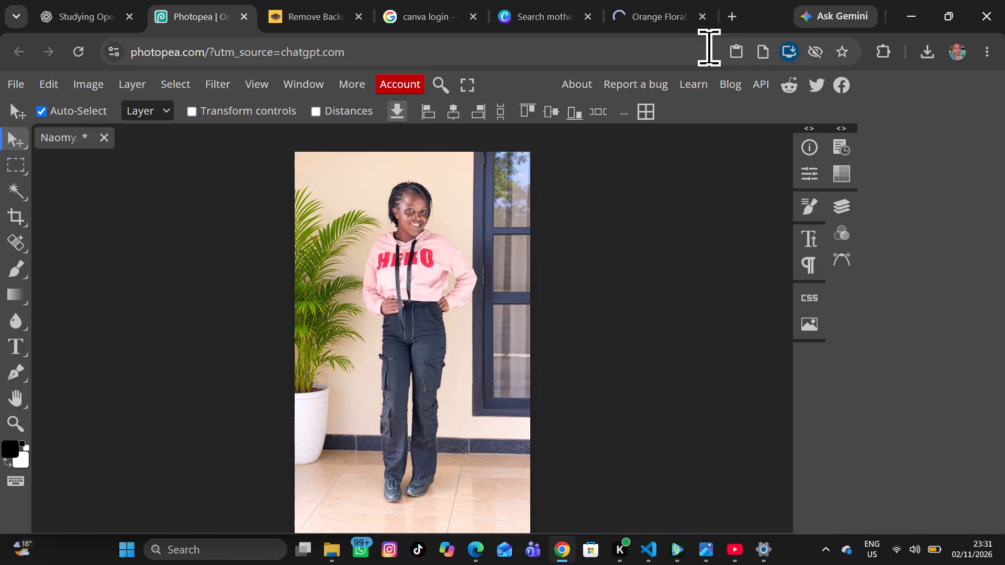
left_click(936, 3)
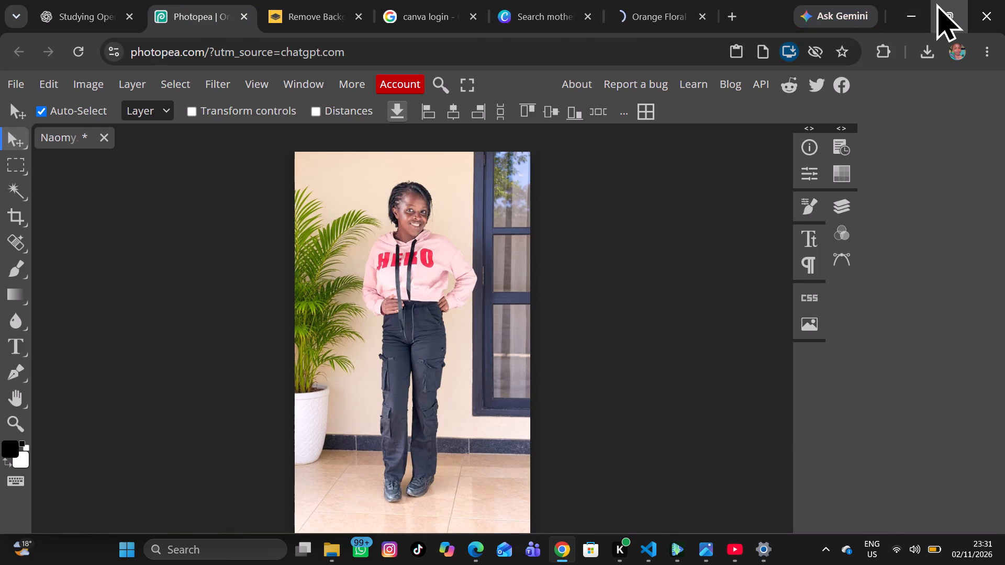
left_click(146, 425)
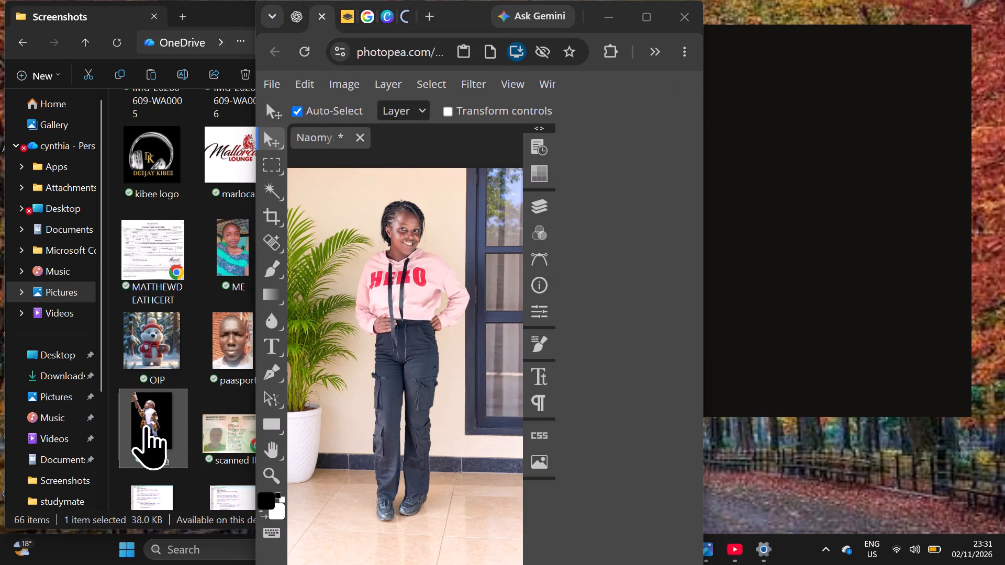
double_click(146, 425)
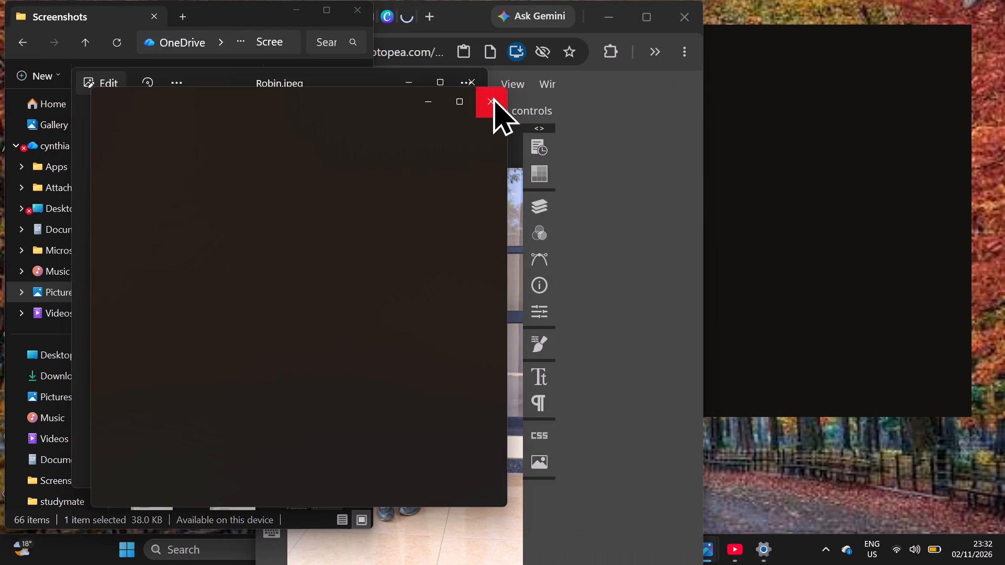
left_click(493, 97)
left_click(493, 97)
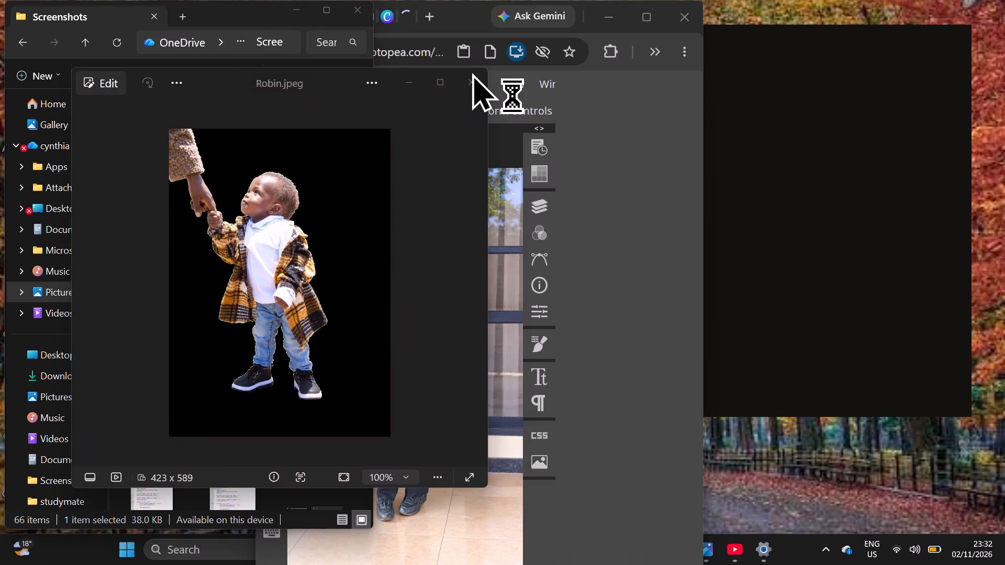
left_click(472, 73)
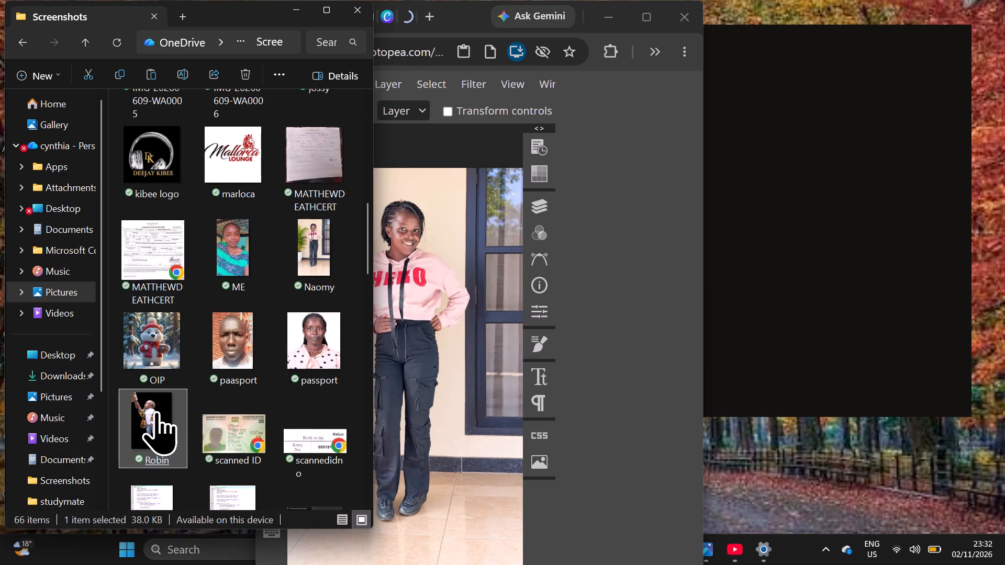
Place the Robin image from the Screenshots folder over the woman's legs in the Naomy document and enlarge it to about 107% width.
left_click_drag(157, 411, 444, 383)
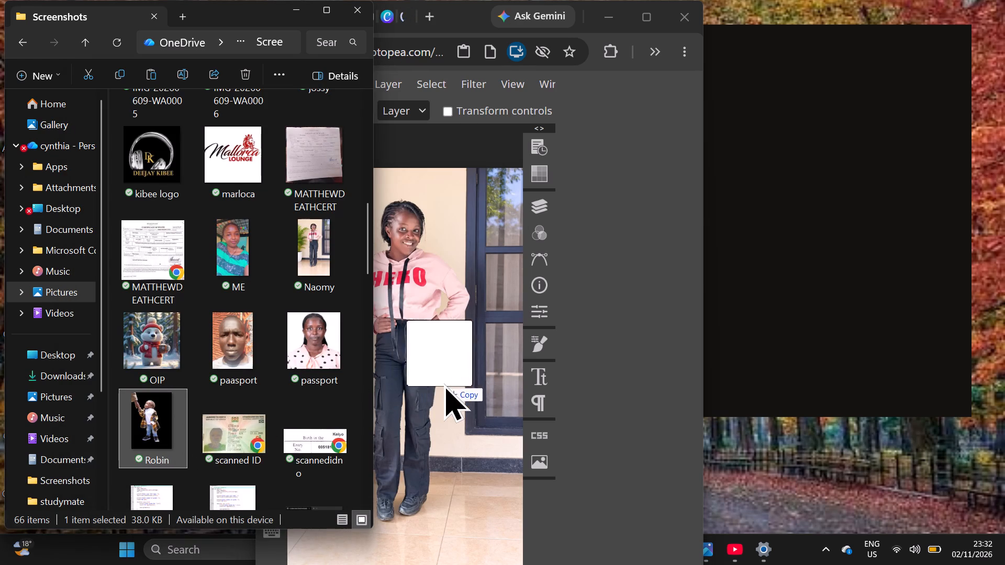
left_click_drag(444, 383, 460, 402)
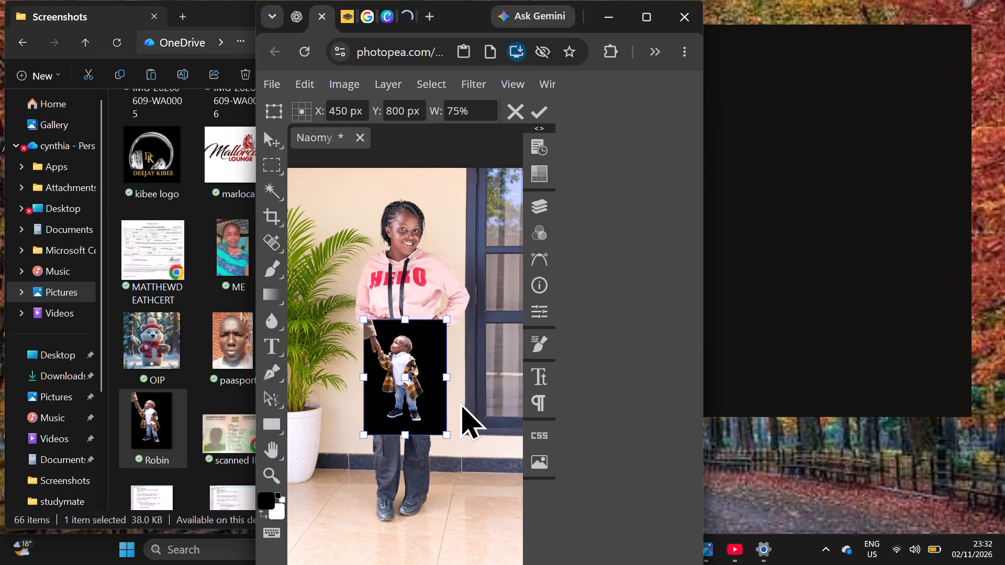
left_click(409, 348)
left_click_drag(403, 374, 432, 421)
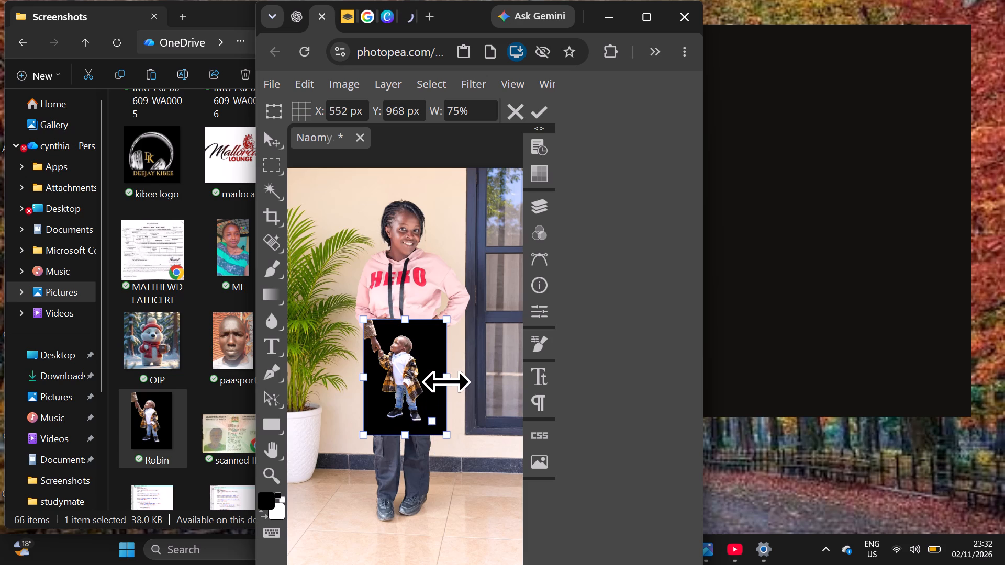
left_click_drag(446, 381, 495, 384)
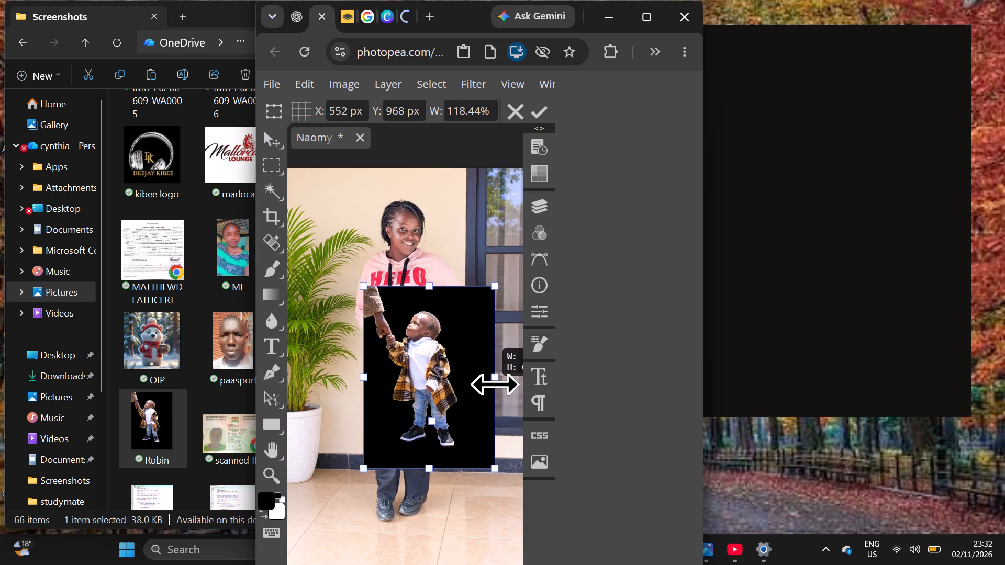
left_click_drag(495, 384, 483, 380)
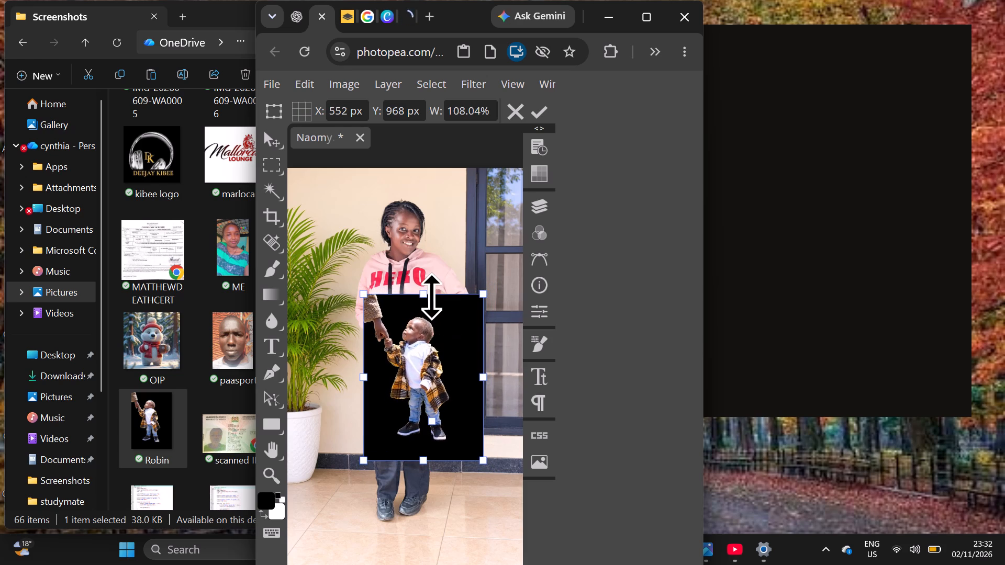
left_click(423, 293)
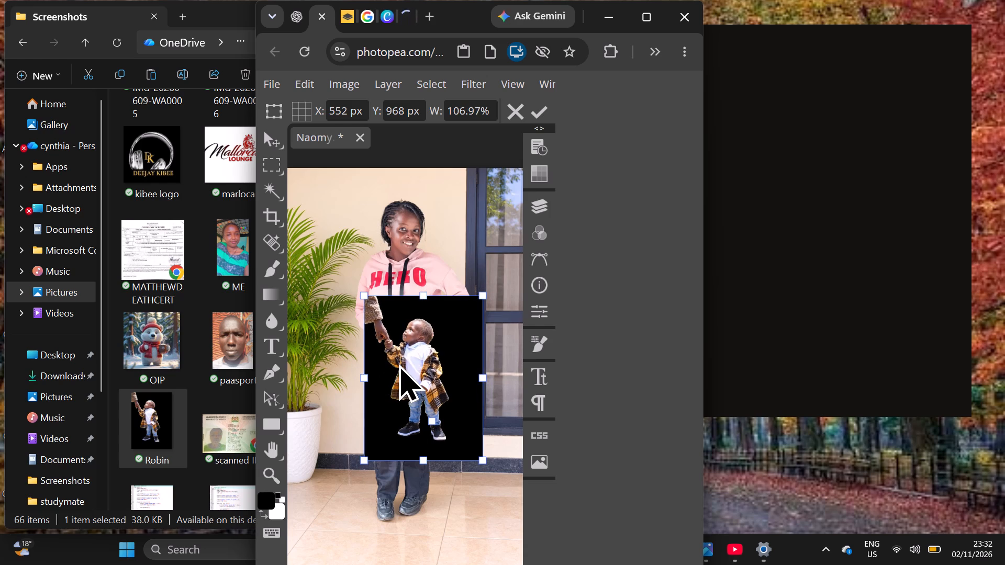
Cancel the Robin layer's resize and undo all changes back to the original Naomy photo.
key("ctrl+z")
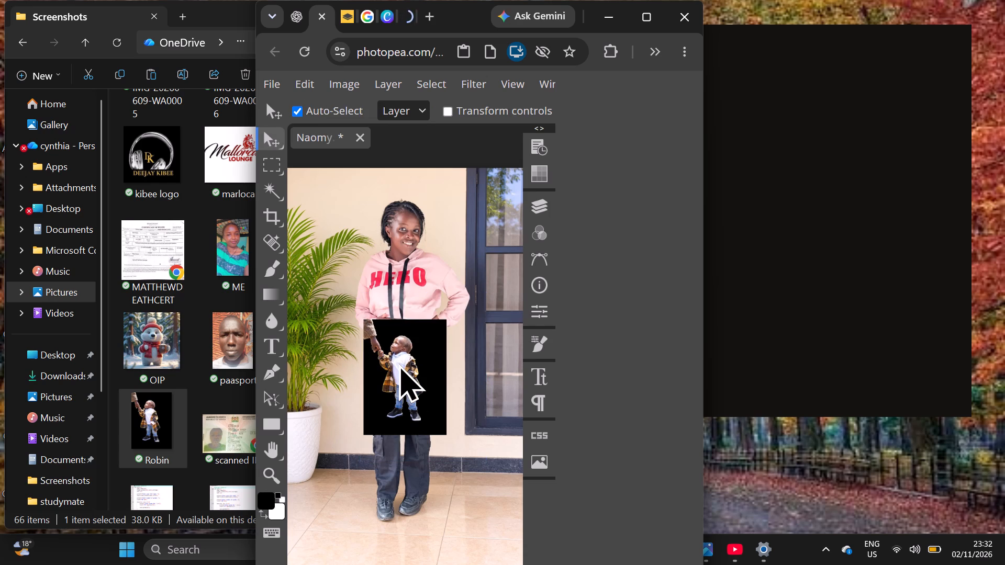
key("ctrl+z")
key("ctrl+z")
key("ctrl+z")
key("ctrl+z")
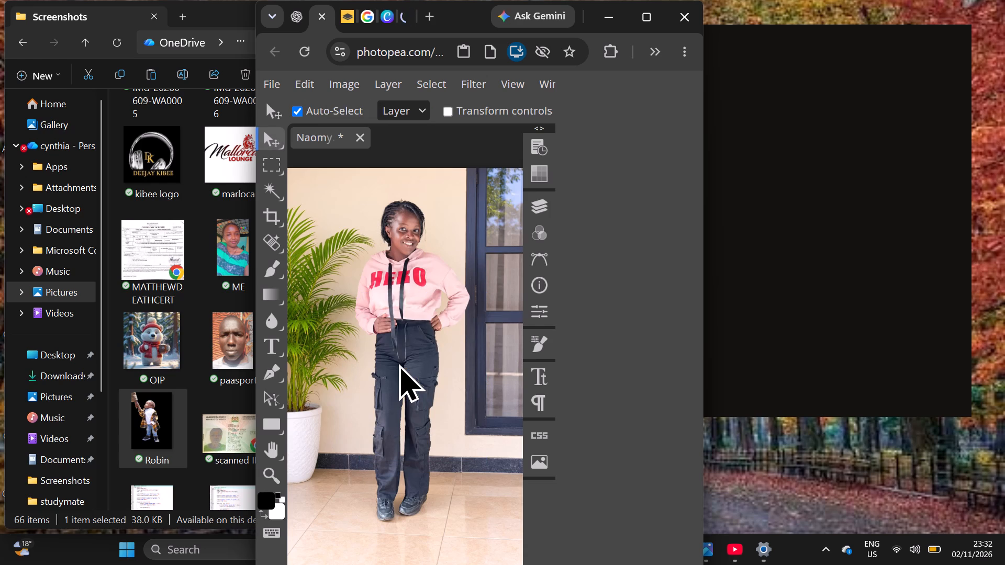
key("ctrl+z")
key("ctrl+z")
key("ctrl+z")
key("ctrl+z")
key("ctrl+z")
key("ctrl+z")
key("ctrl+z")
key("ctrl+z")
key("ctrl+z")
key("ctrl+z")
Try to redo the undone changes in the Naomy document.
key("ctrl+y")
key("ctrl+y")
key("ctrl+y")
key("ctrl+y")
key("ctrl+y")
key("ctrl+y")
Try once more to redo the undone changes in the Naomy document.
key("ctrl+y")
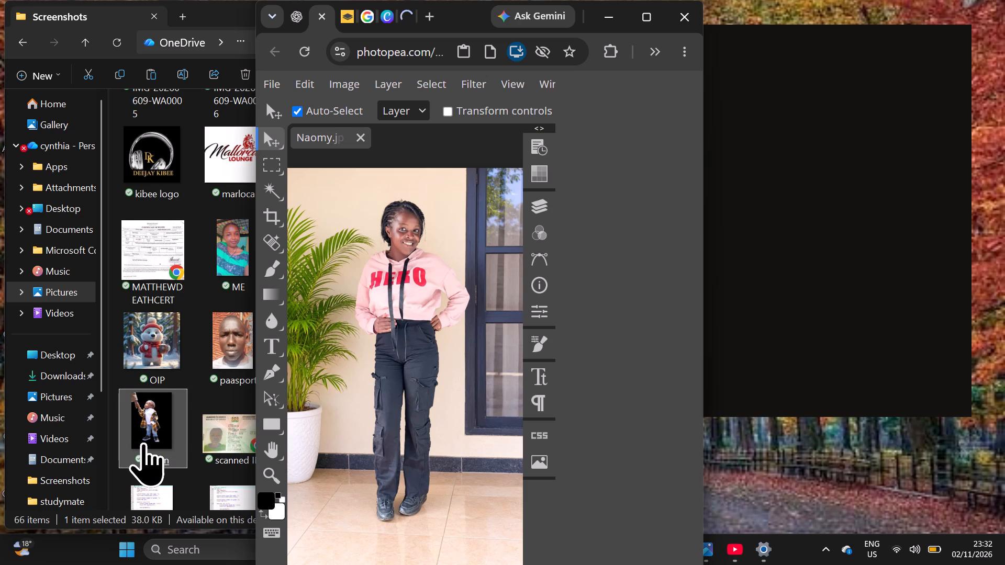
Place the Robin image from the Screenshots folder into the Naomy document, closing the photo viewer if it opens.
left_click(143, 442)
left_click_drag(143, 442, 316, 390)
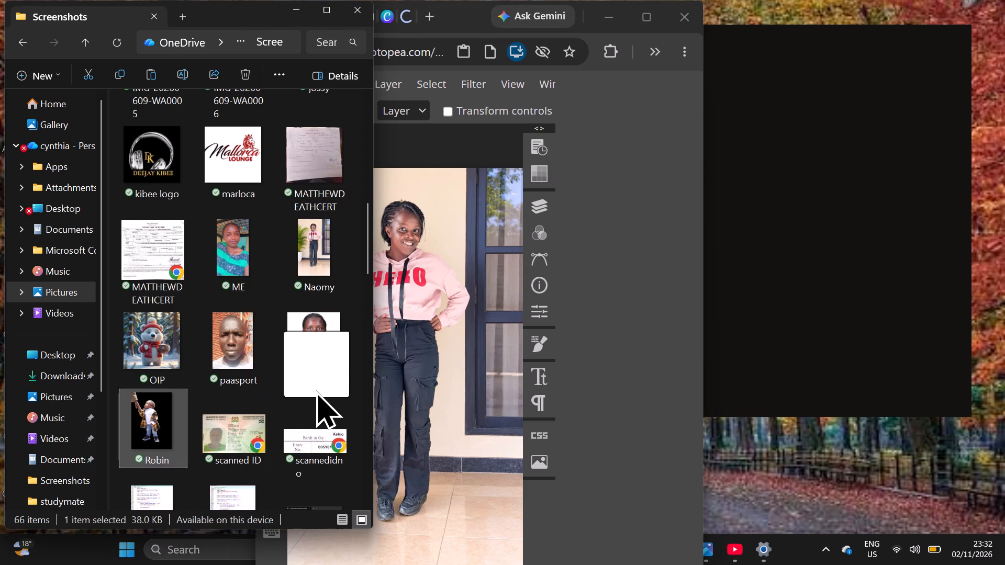
left_click_drag(316, 390, 440, 389)
left_click(773, 49)
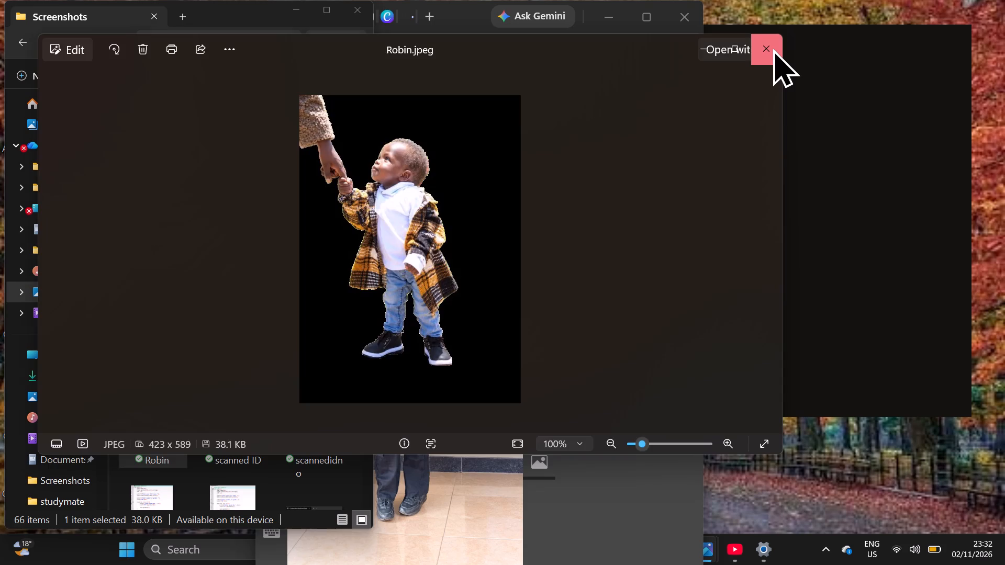
left_click_drag(157, 420, 355, 379)
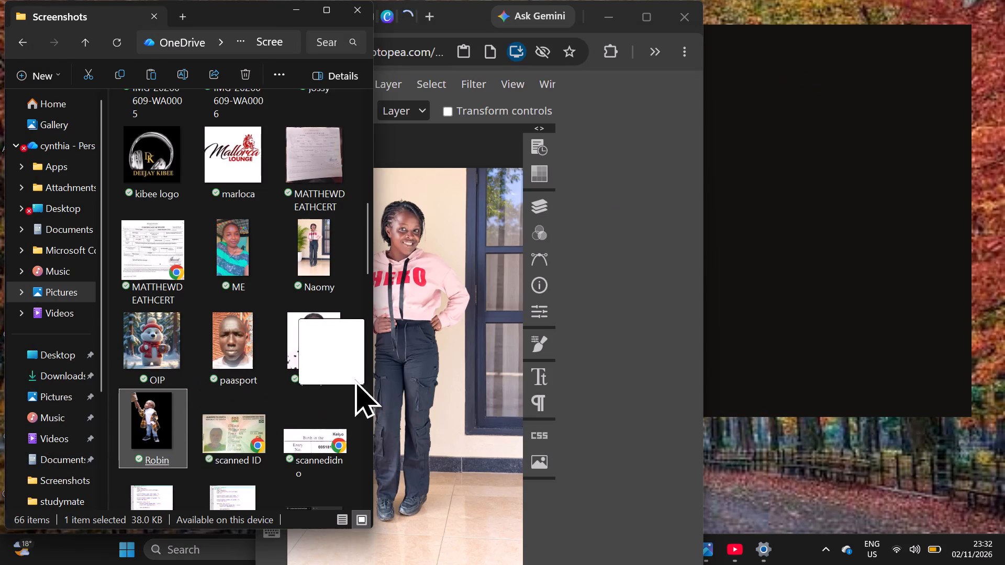
left_click_drag(355, 379, 468, 434)
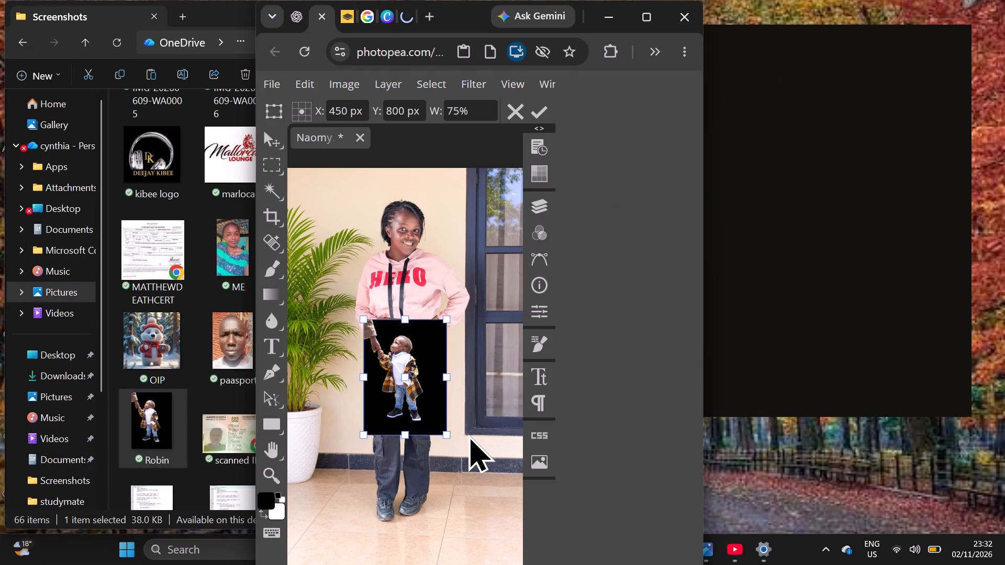
Scale the Robin layer to about 114% and position it beside the woman's leg, centred near X 806 px, Y 938 px.
left_click_drag(445, 374, 502, 386)
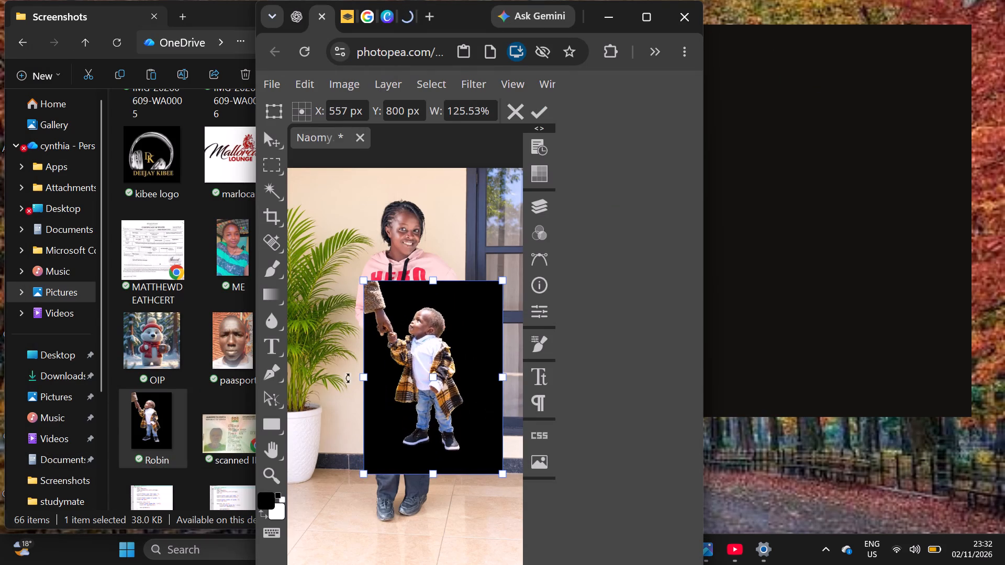
left_click_drag(365, 376, 437, 383)
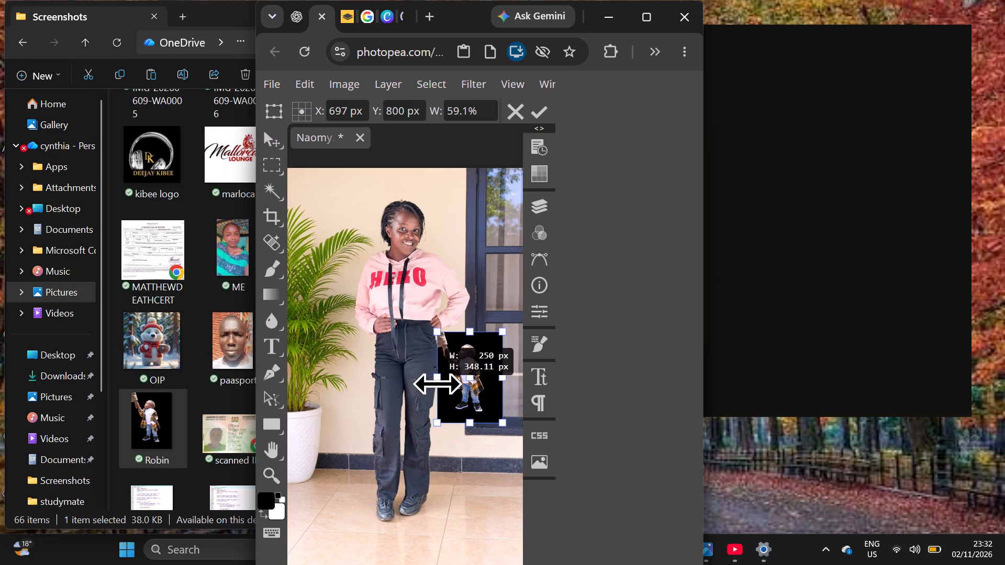
left_click_drag(437, 383, 438, 378)
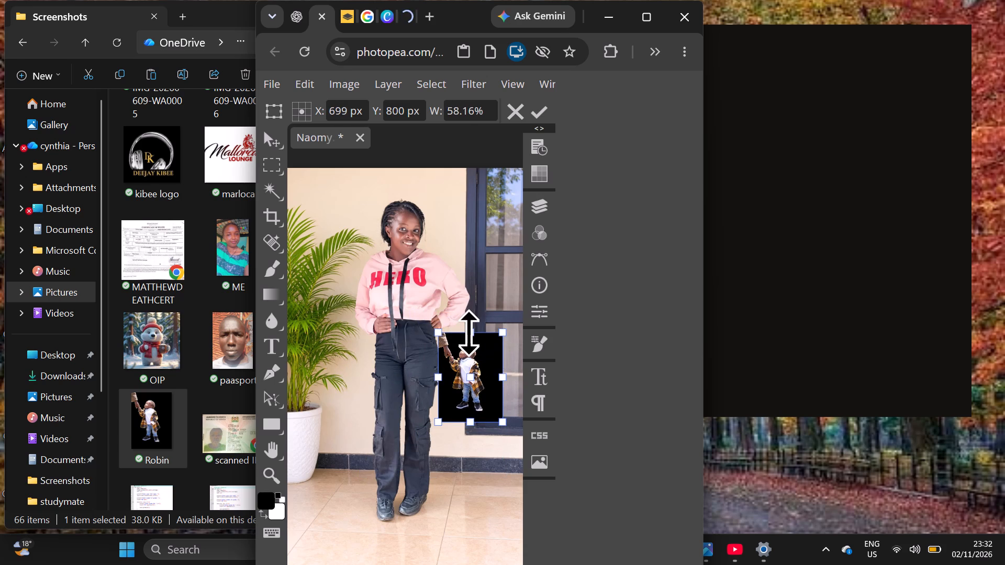
left_click_drag(469, 327, 477, 279)
scroll(479, 380, "up", 1)
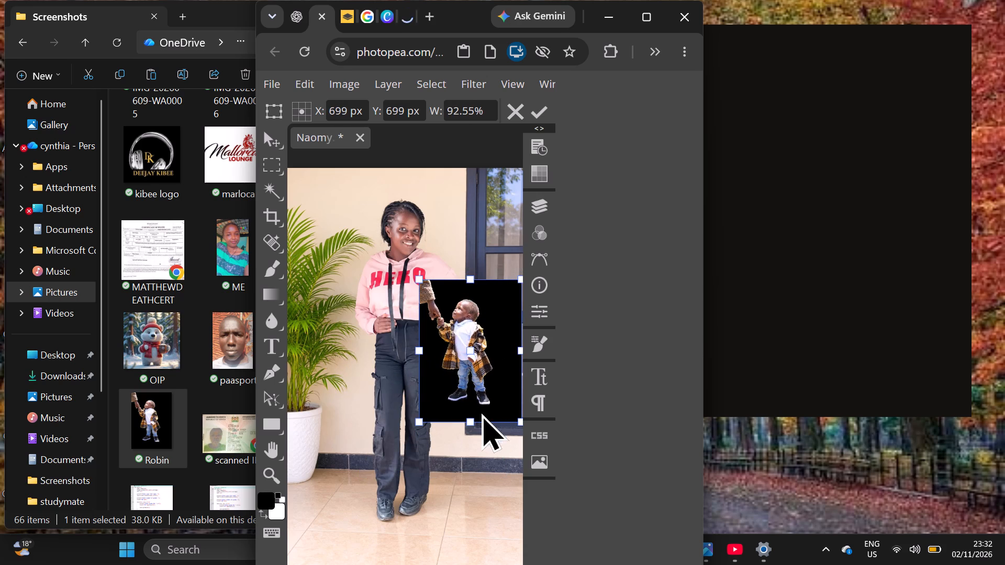
left_click_drag(471, 417, 474, 534)
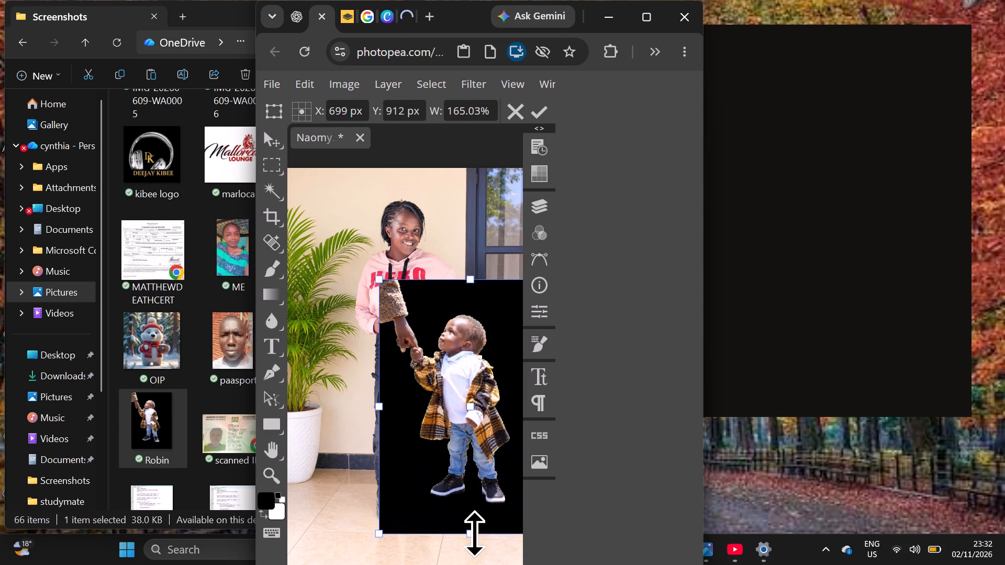
scroll(463, 533, "left", 1)
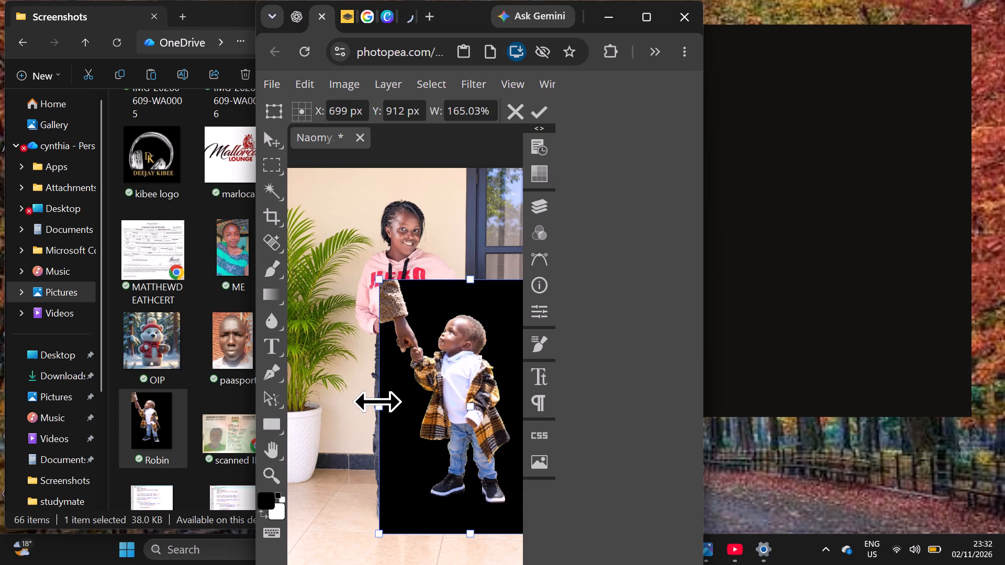
left_click_drag(377, 401, 431, 399)
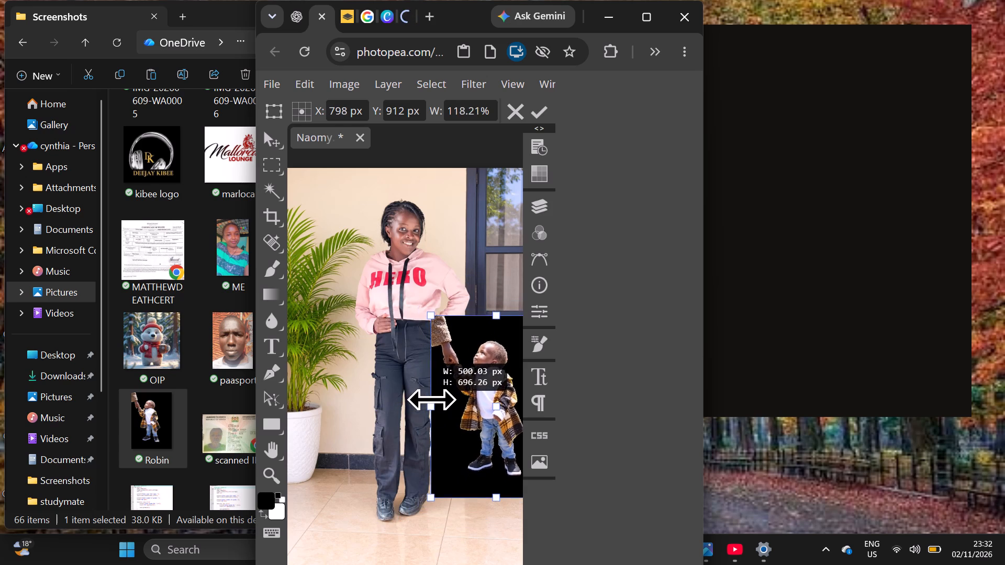
left_click_drag(431, 399, 436, 399)
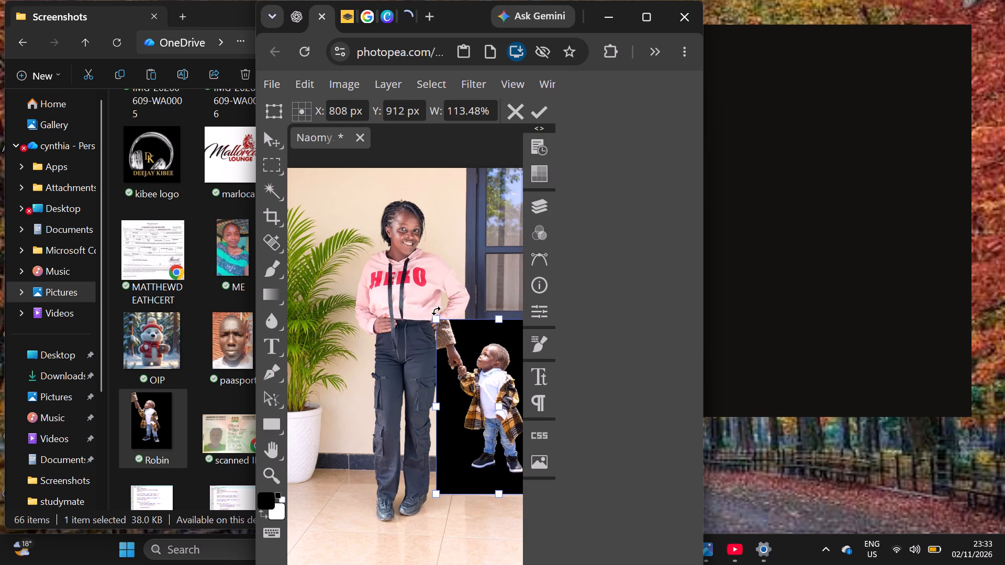
left_click_drag(437, 321, 444, 334)
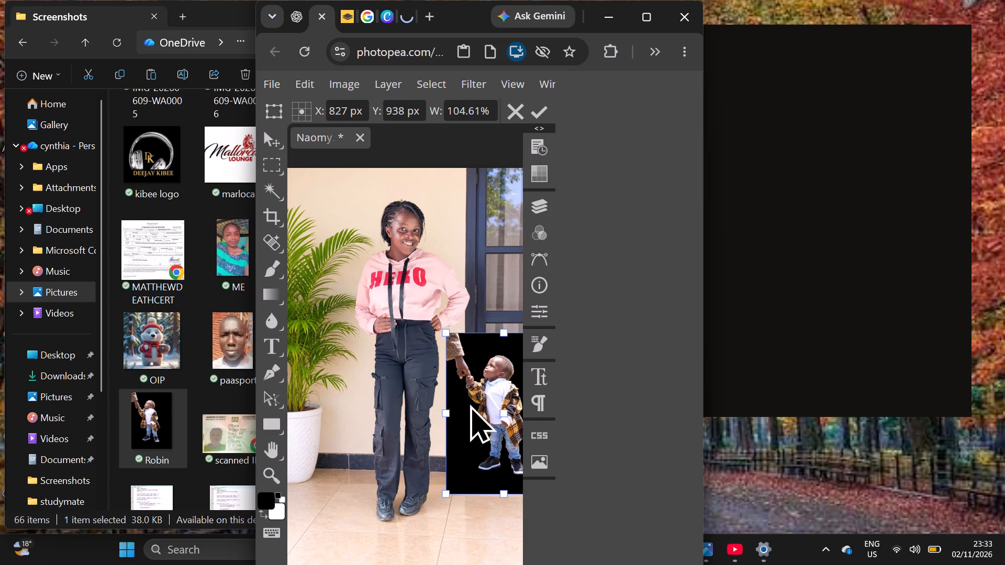
left_click_drag(448, 413, 434, 414)
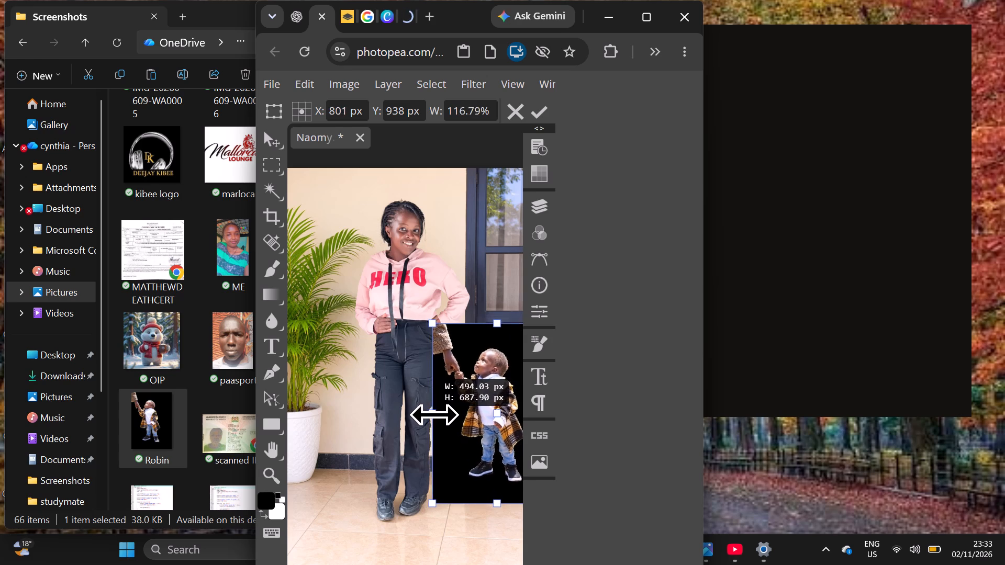
left_click_drag(434, 414, 435, 414)
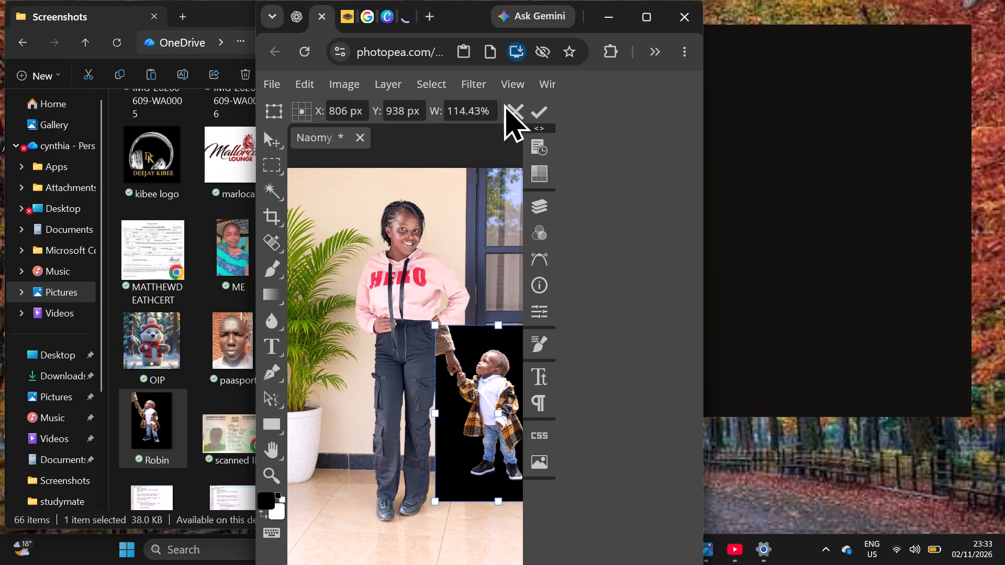
Maximize the Photopea browser window, and minimize it to close the Screenshots folder window behind it.
left_click(637, 7)
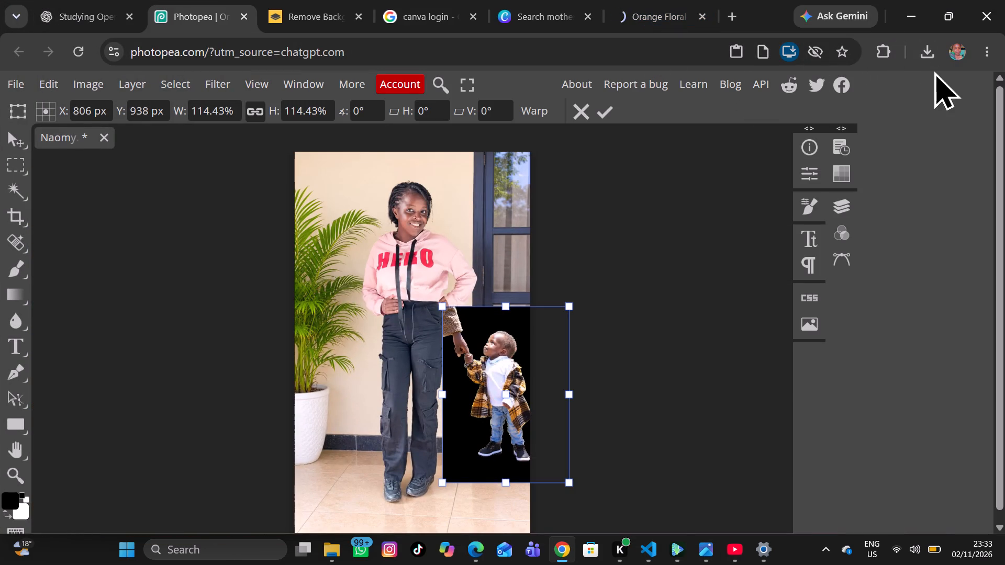
left_click(911, 16)
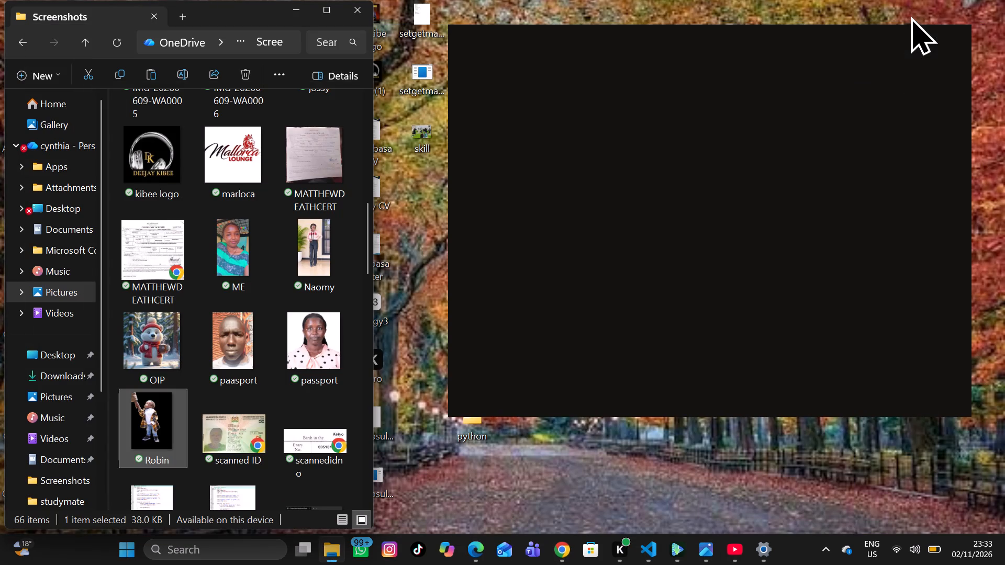
left_click(357, 23)
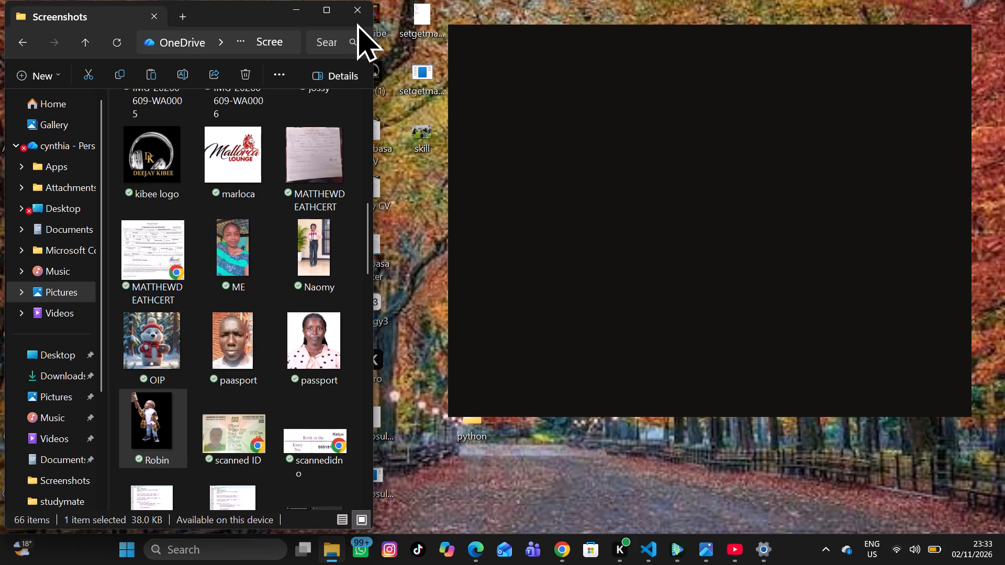
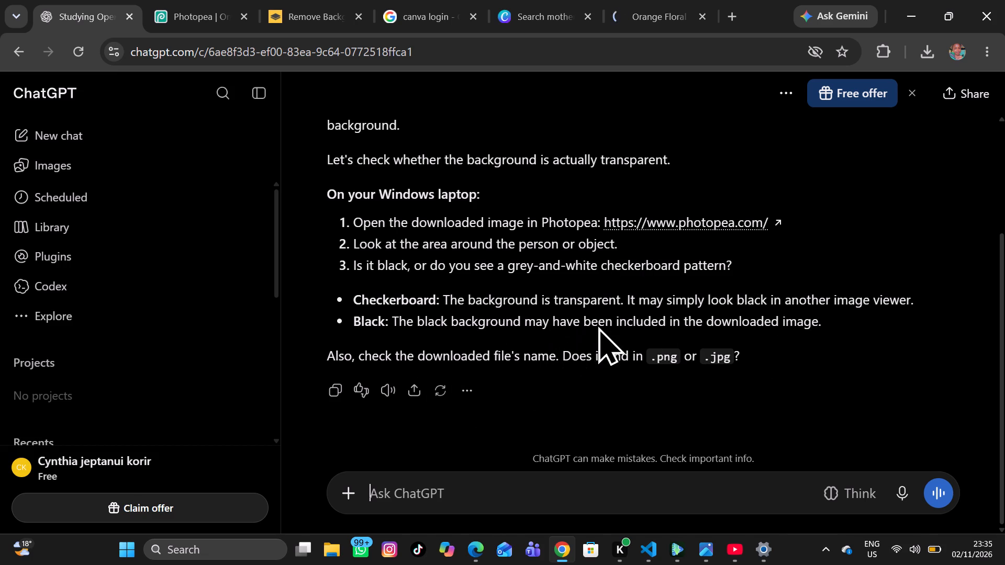
Switch back to Photopea and set the foreground colour to white from the swatches.
left_click(192, 11)
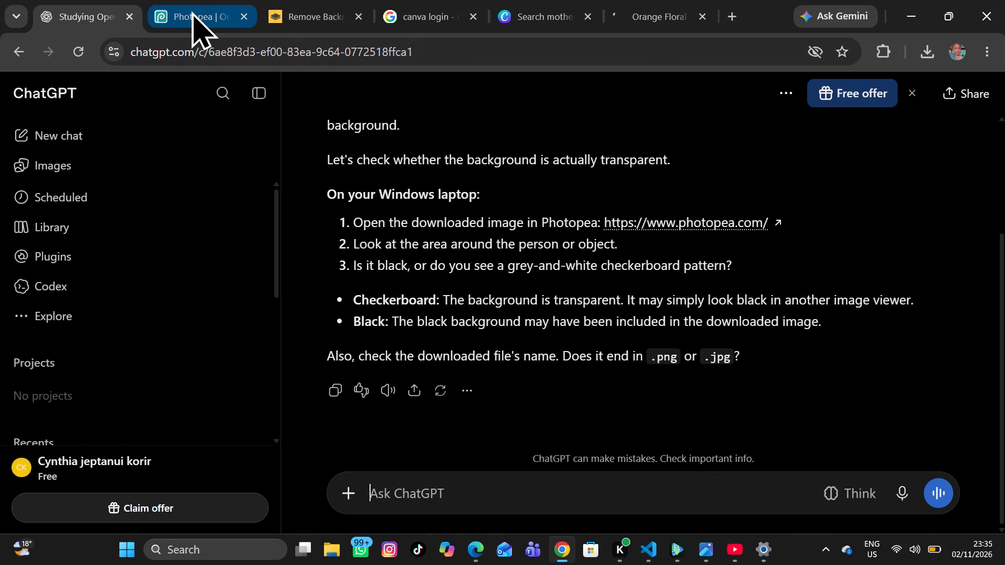
left_click(523, 357)
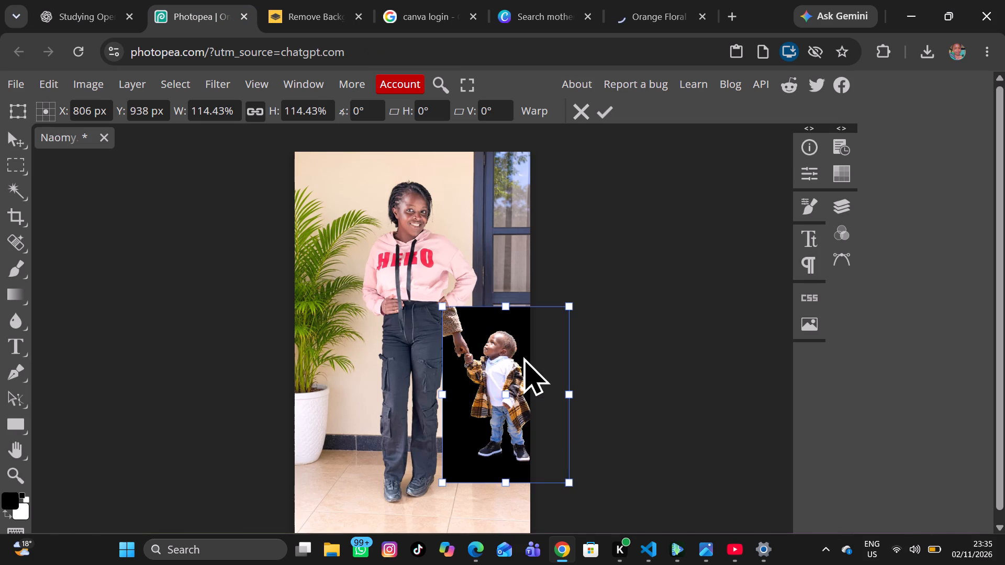
left_click(523, 357)
left_click(842, 162)
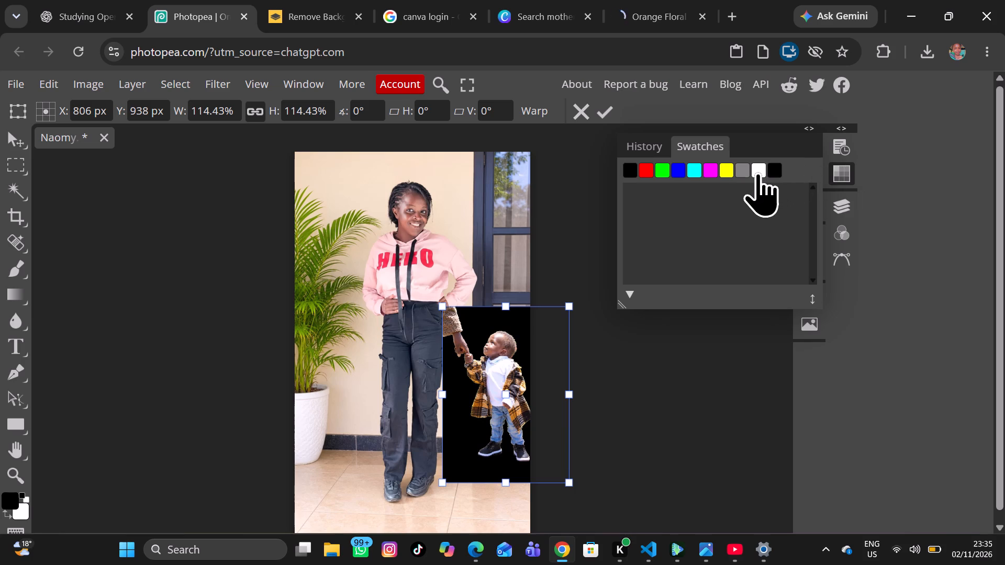
left_click(757, 172)
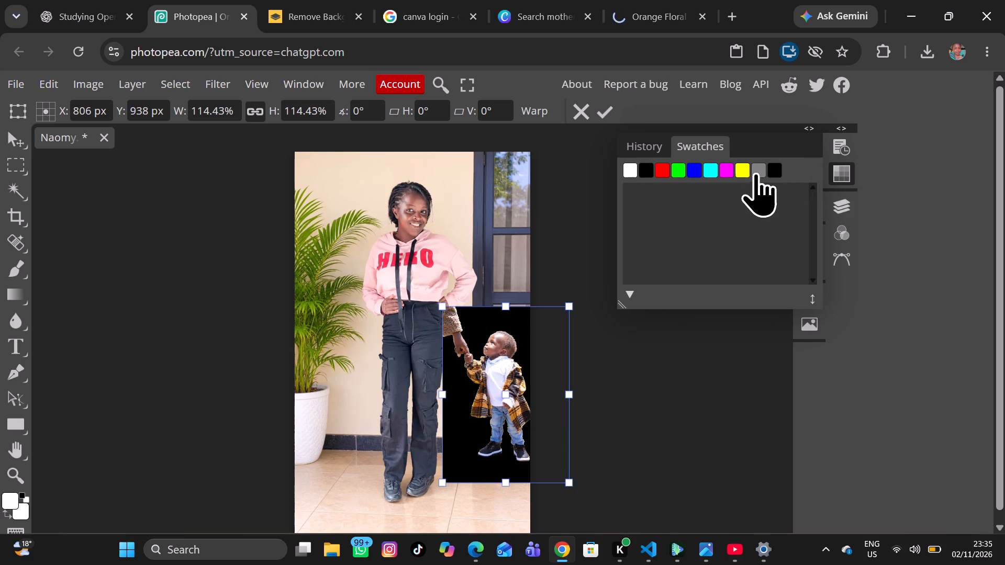
left_click(629, 166)
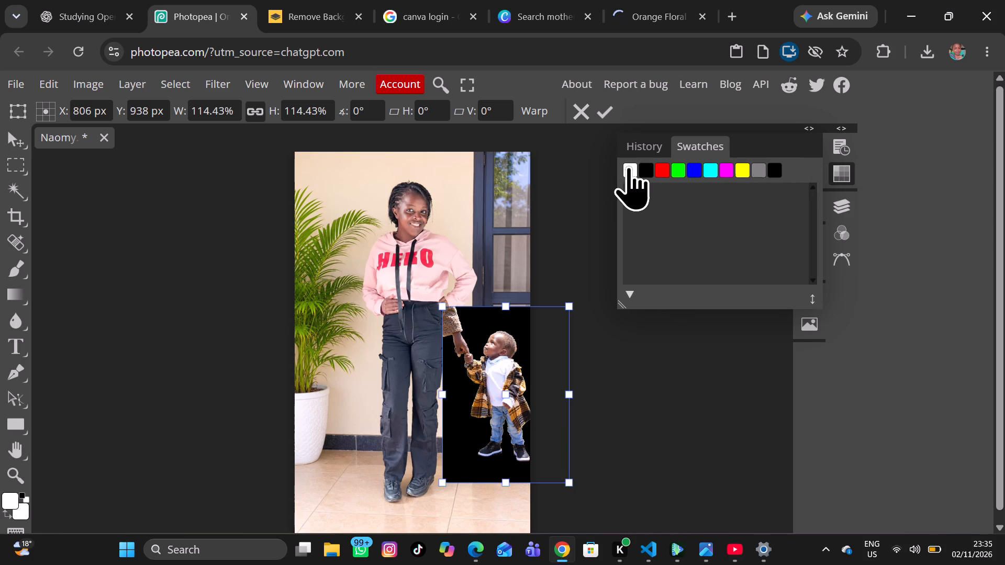
left_click(629, 166)
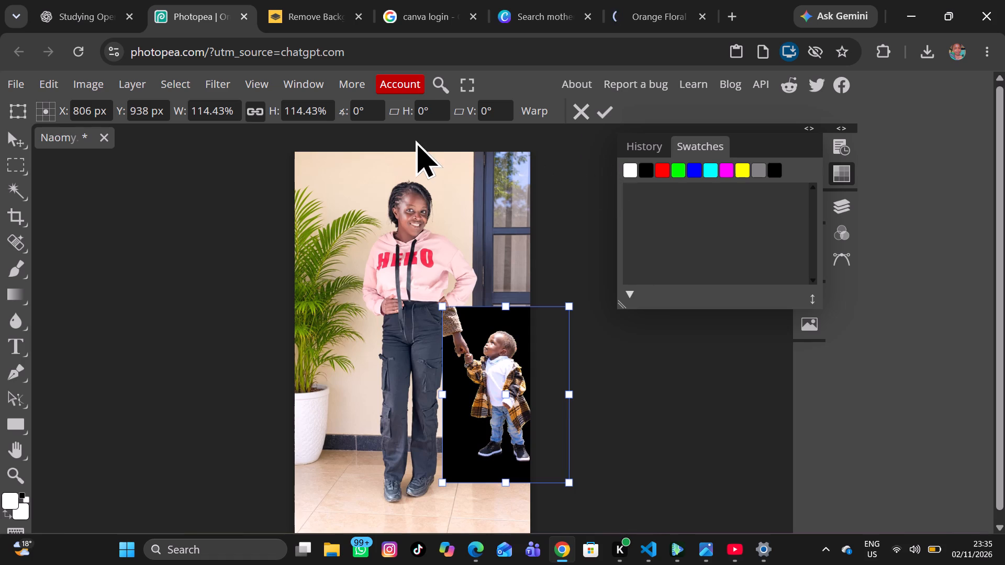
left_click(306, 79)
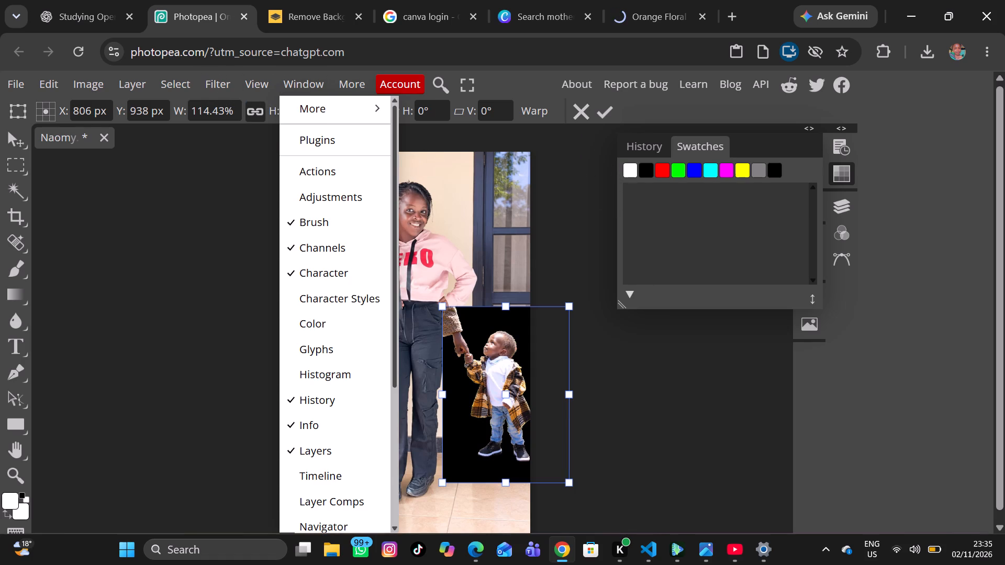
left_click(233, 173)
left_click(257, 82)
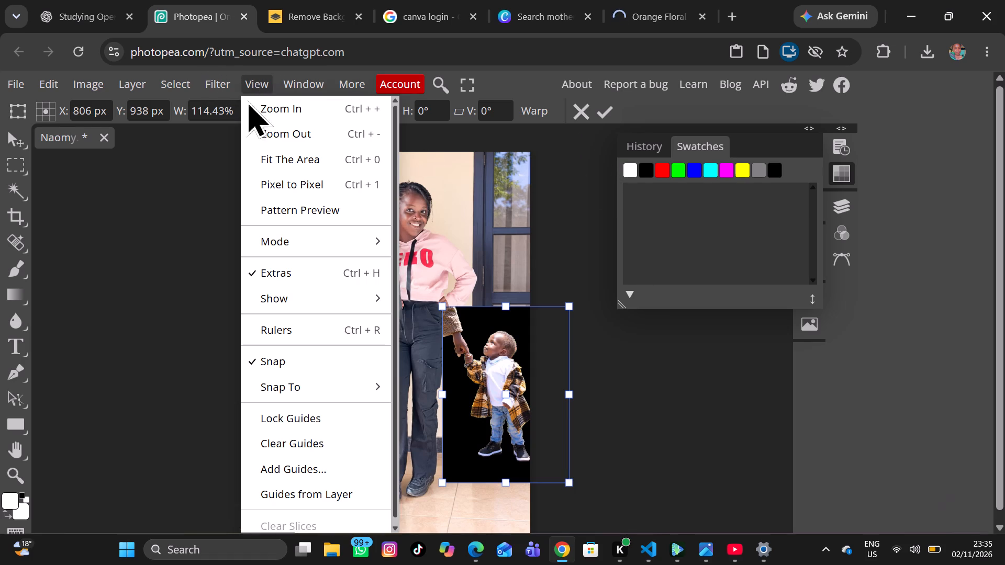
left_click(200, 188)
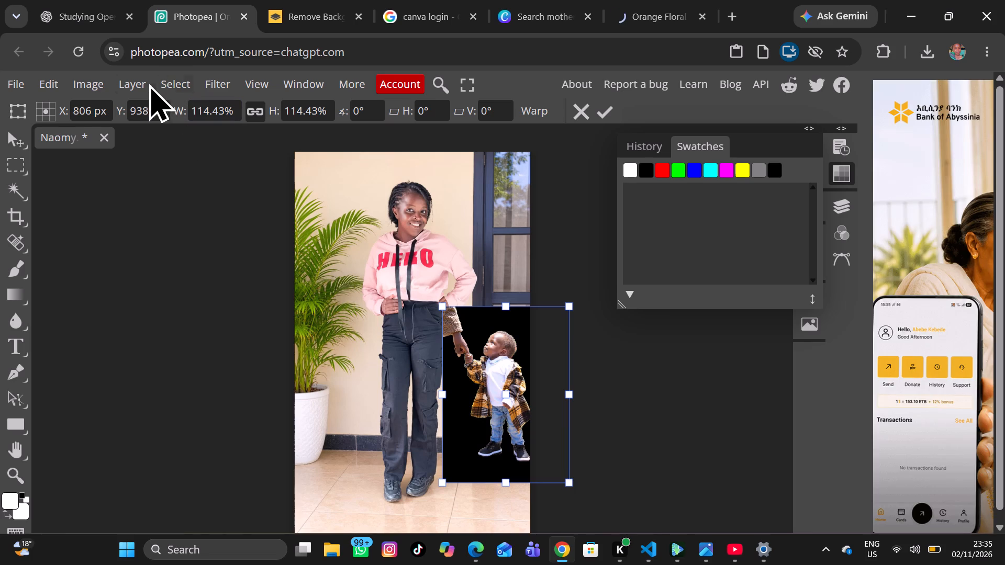
Add a raster mask to the placed Robin layer using the From Transparency option.
left_click(130, 84)
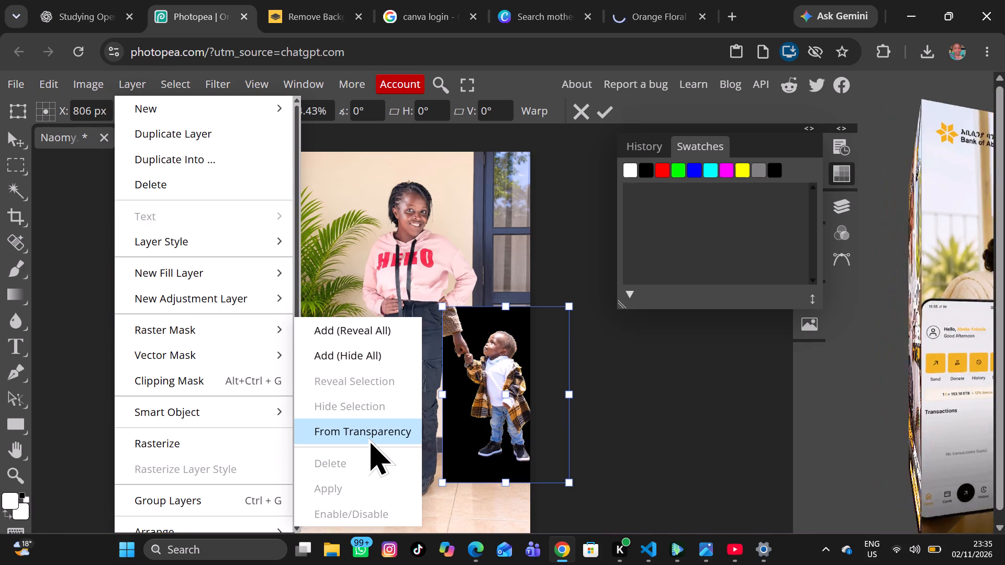
left_click(368, 435)
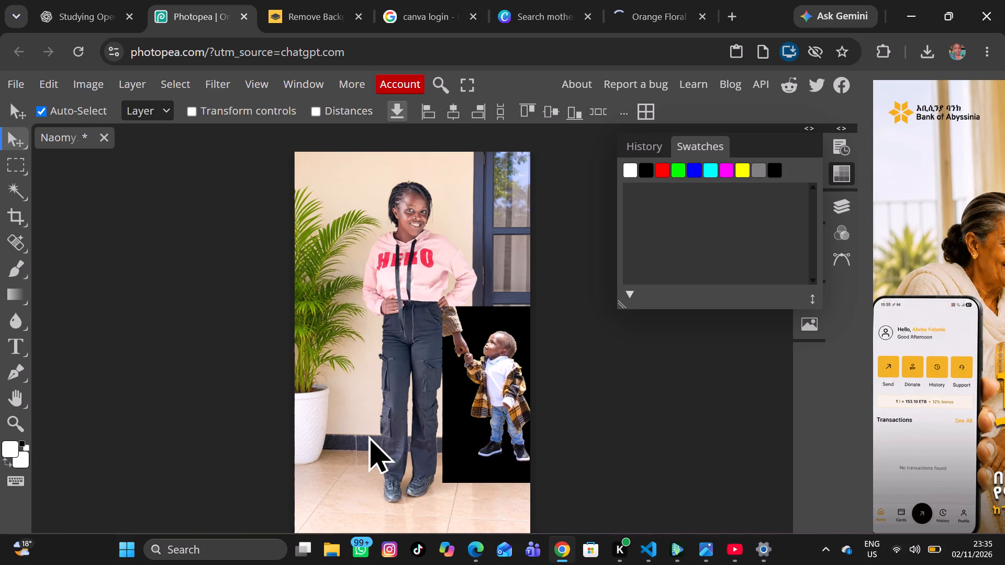
Remove the black background from the Robin layer with Remove BG, watching the short ad to use the feature.
left_click(471, 430)
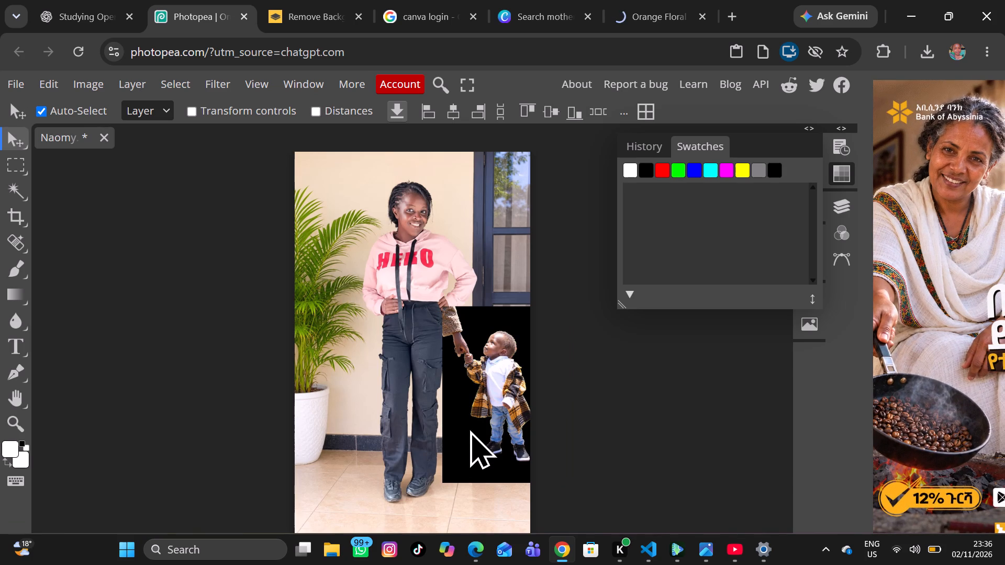
right_click(466, 424)
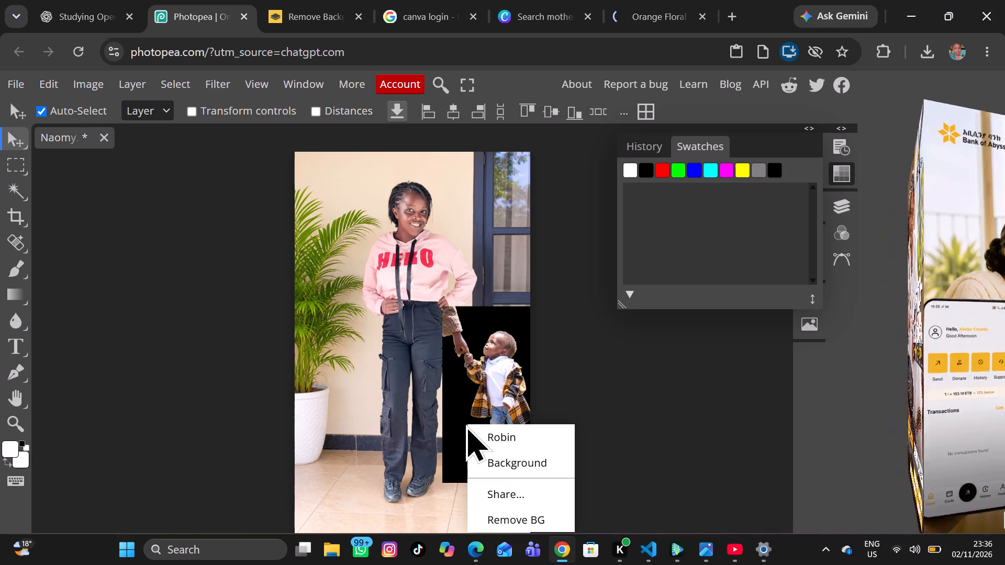
left_click(509, 515)
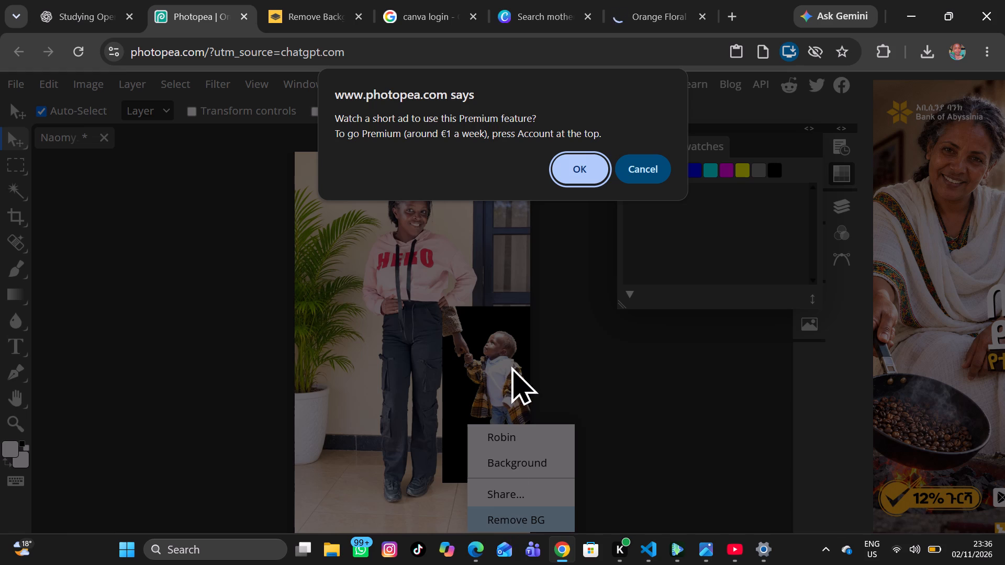
left_click(566, 163)
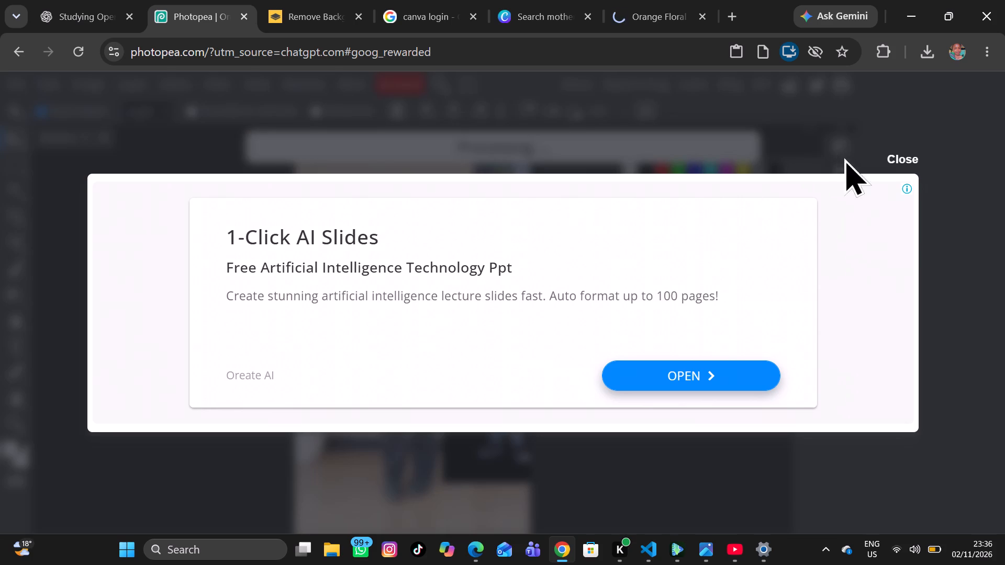
left_click(889, 154)
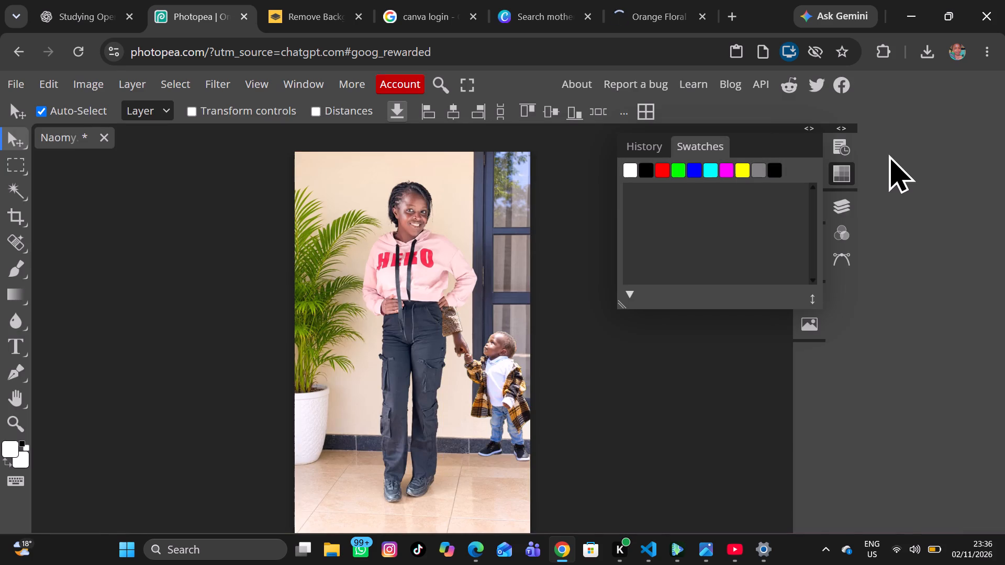
Reposition the Robin cutout on the tiled floor close beside the woman's leg, with his feet about level with hers.
left_click(492, 393)
left_click_drag(492, 393, 461, 417)
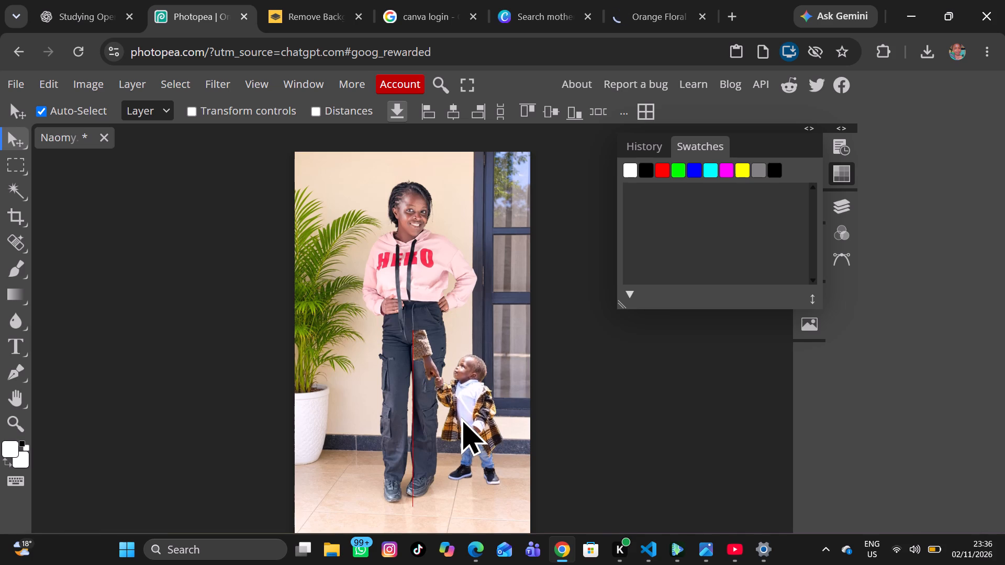
left_click_drag(461, 417, 454, 433)
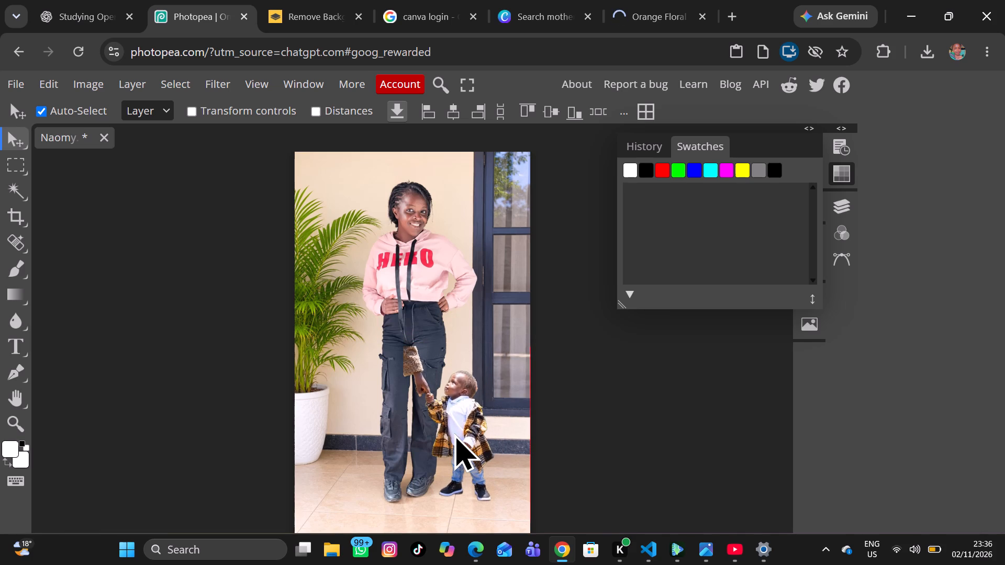
left_click(417, 376)
left_click(417, 376)
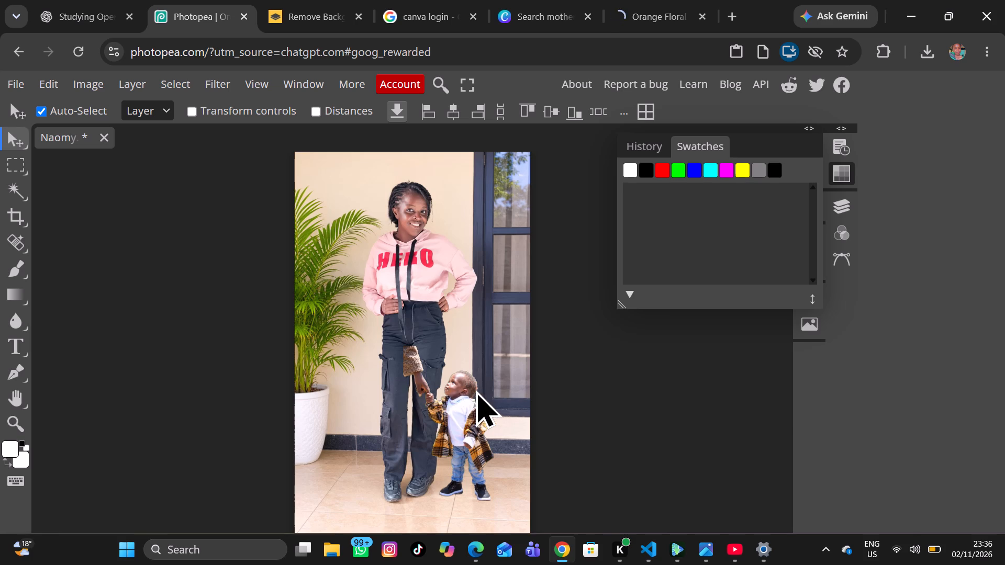
left_click_drag(457, 398, 471, 385)
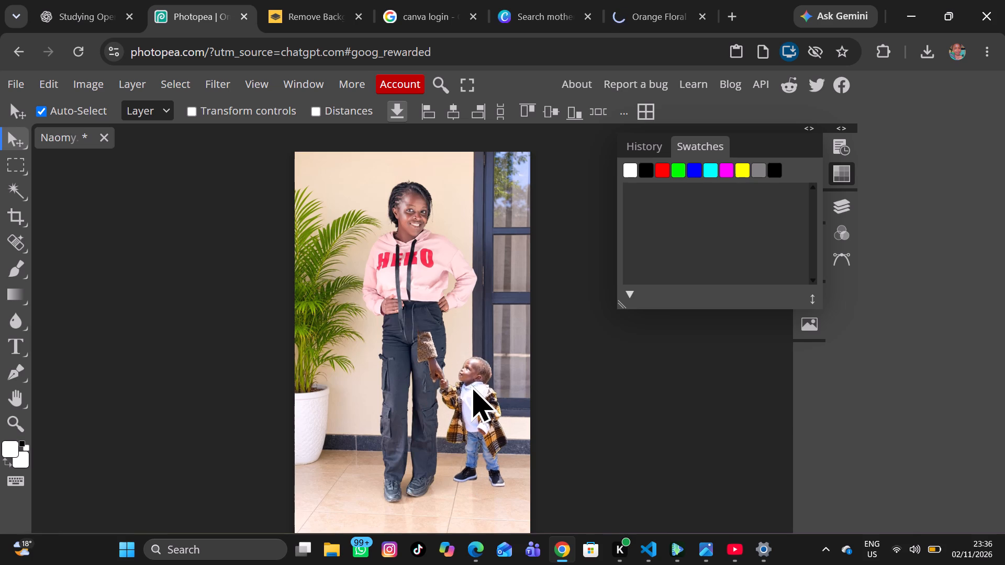
left_click_drag(471, 385, 459, 404)
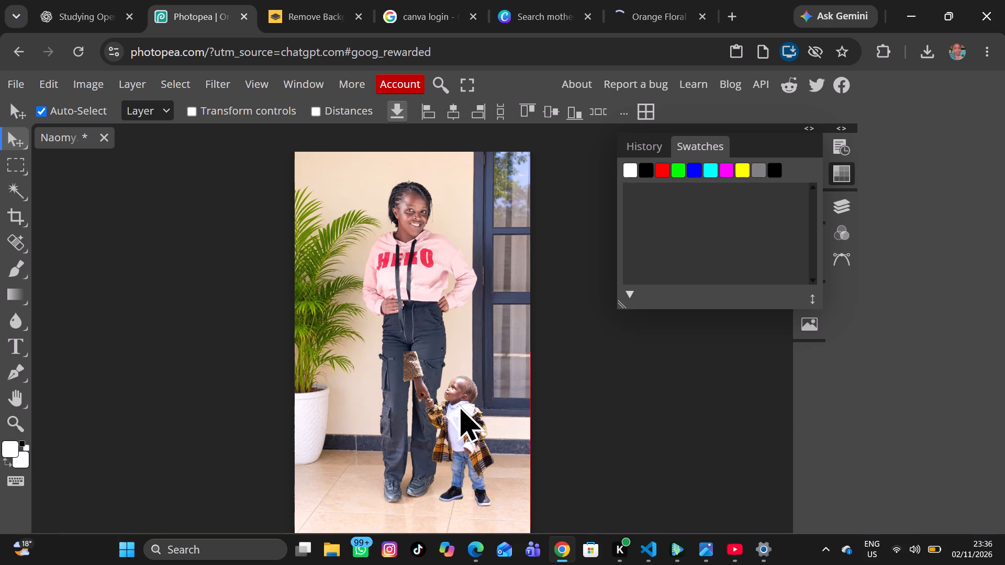
left_click_drag(459, 404, 449, 394)
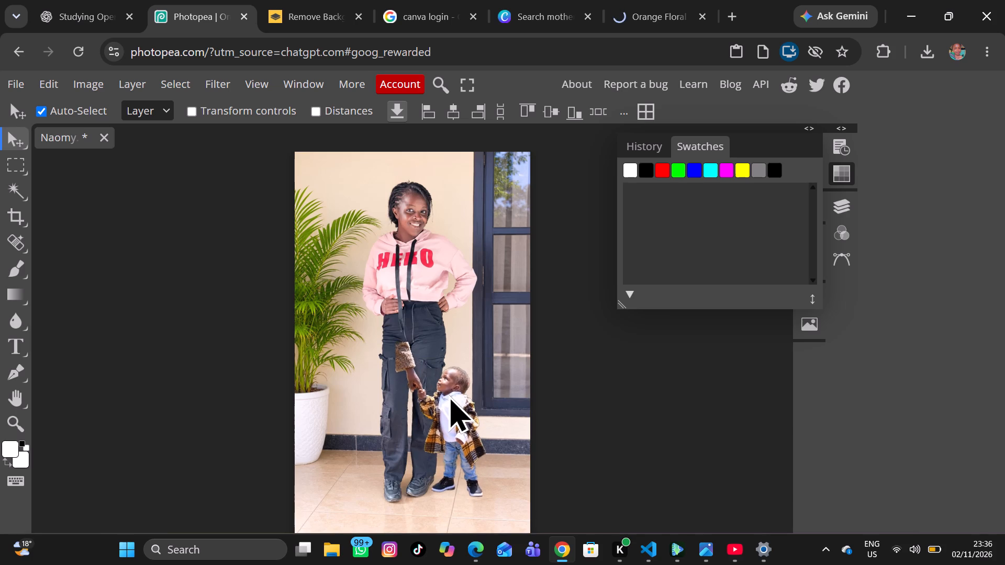
left_click_drag(449, 394, 448, 400)
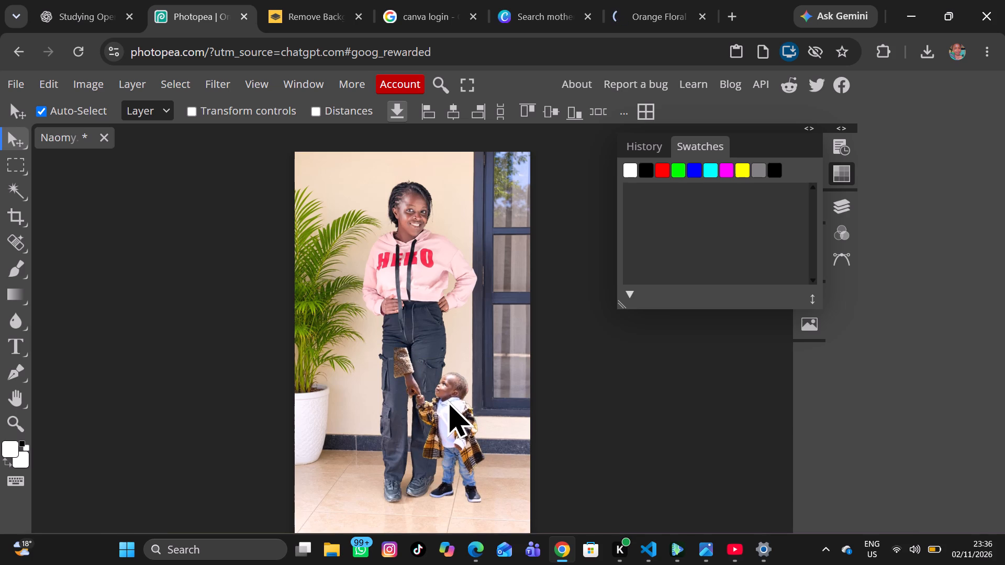
left_click_drag(448, 400, 454, 398)
left_click_drag(454, 398, 460, 390)
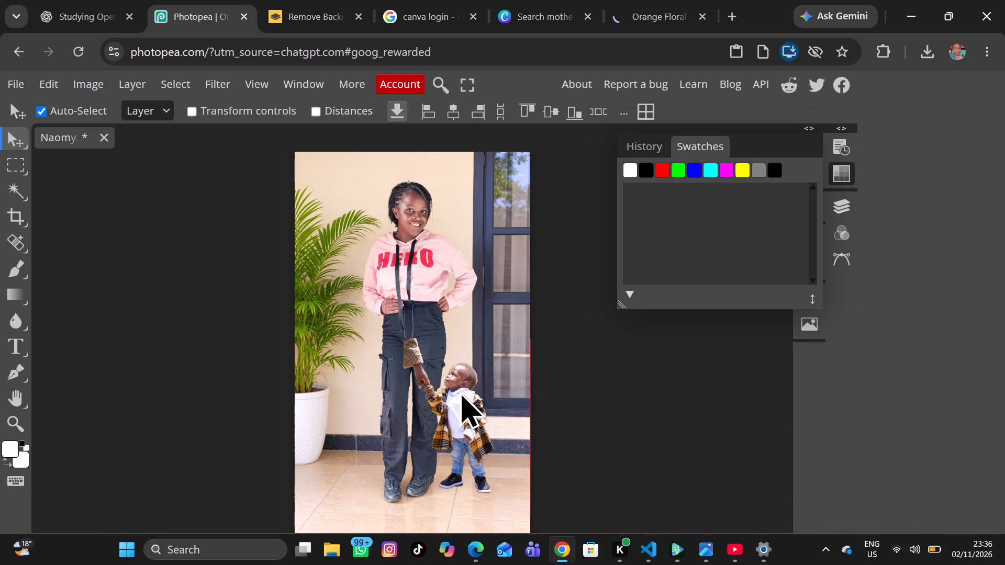
left_click_drag(460, 390, 467, 390)
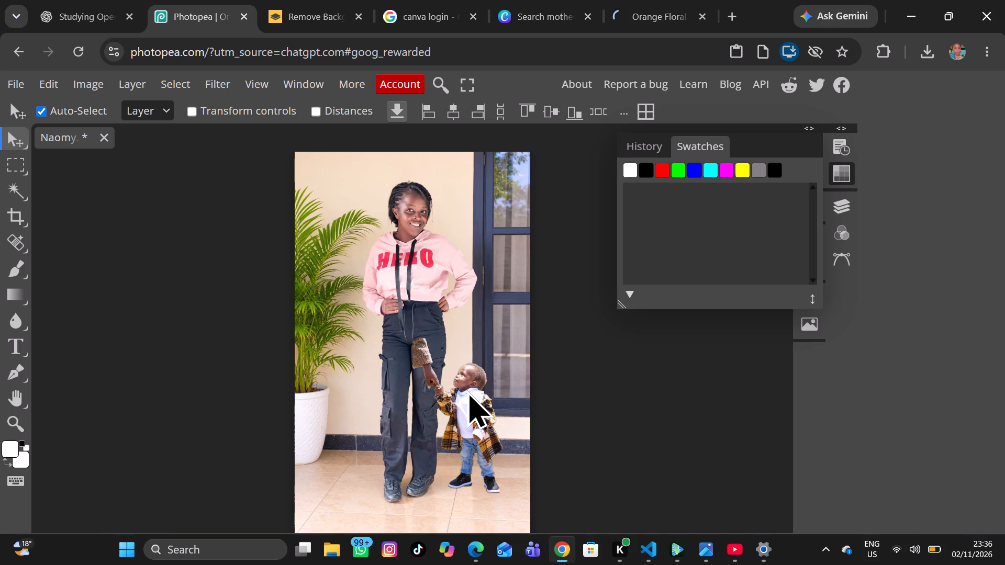
left_click(504, 340)
Turn on transform controls for the Robin layer and scale the cutout proportionally up to about 160%.
left_click(468, 397)
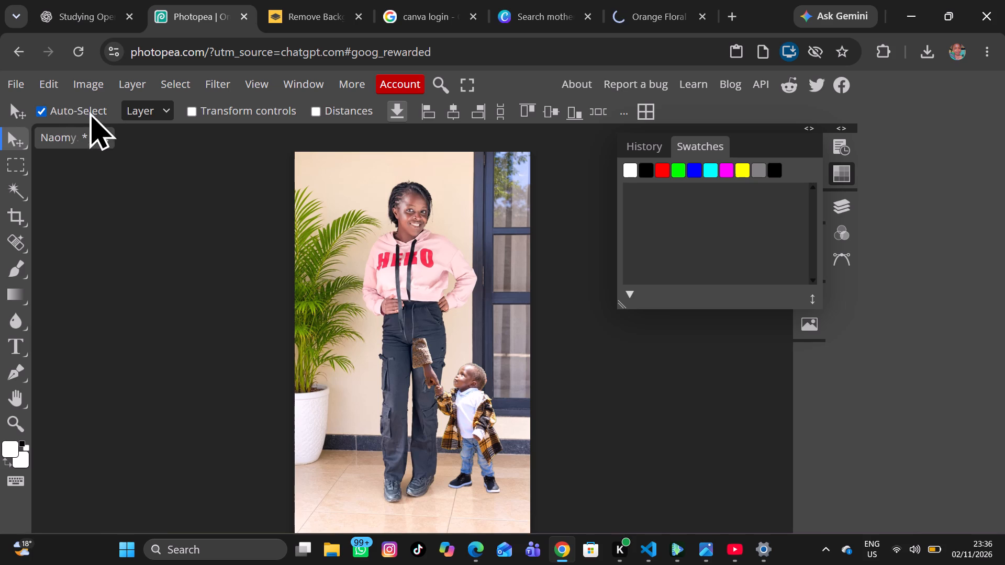
left_click(251, 108)
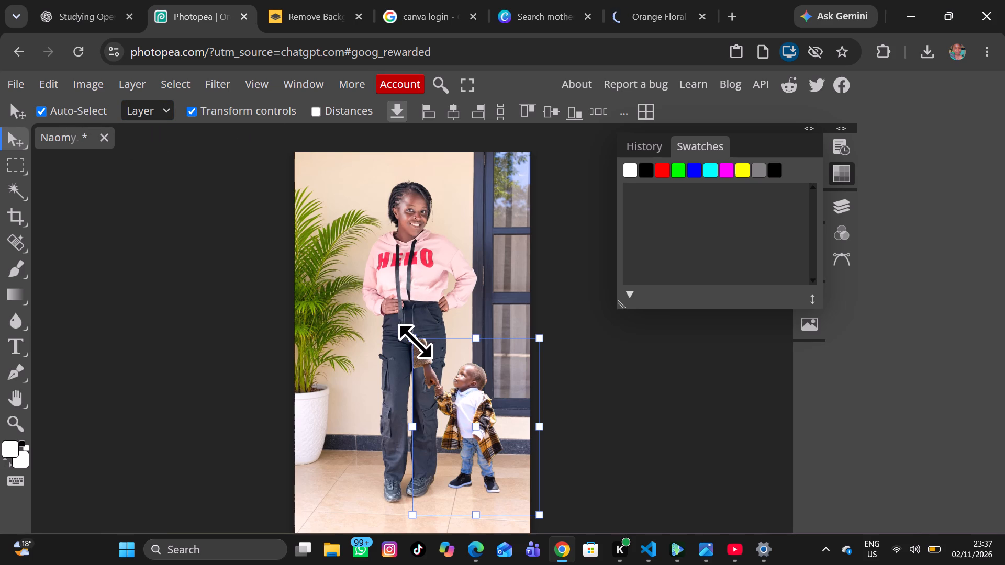
left_click_drag(417, 342, 439, 346)
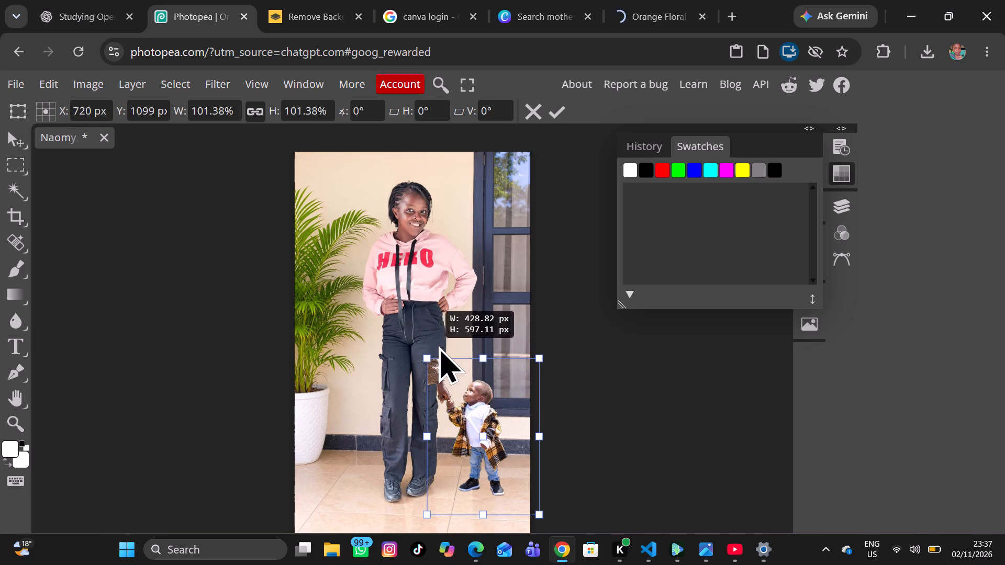
left_click_drag(439, 346, 440, 345)
left_click_drag(487, 364, 479, 336)
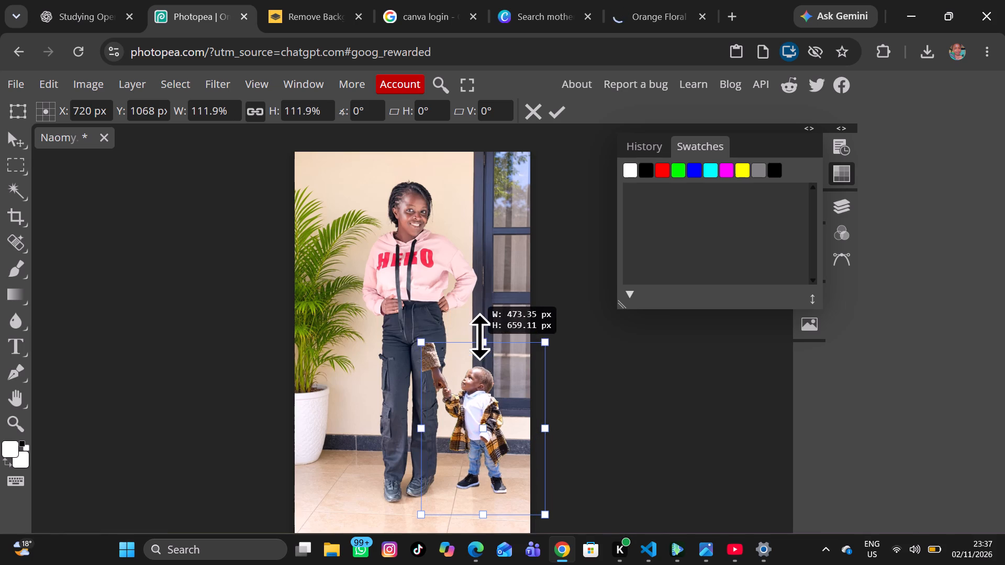
left_click_drag(479, 336, 494, 304)
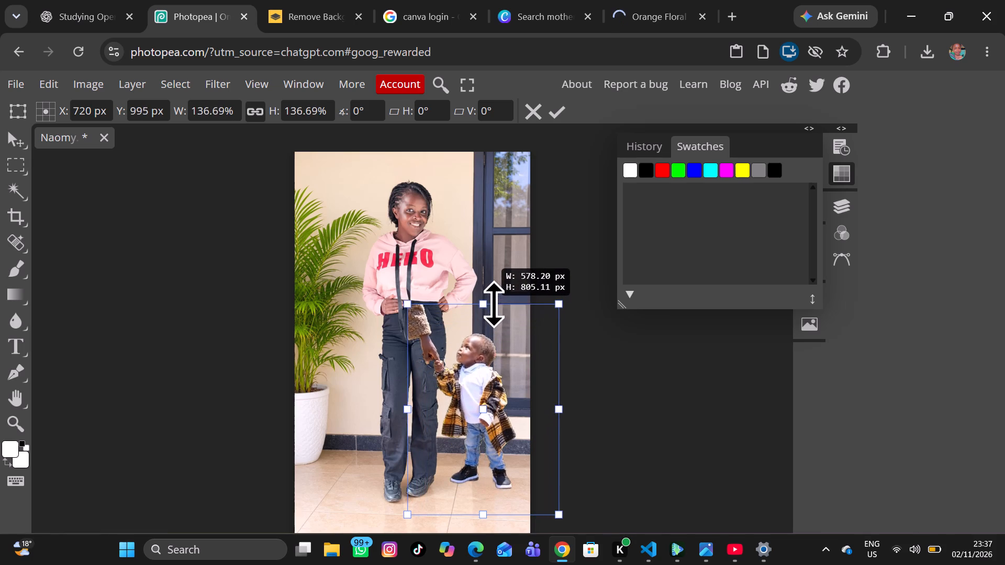
left_click_drag(494, 304, 488, 278)
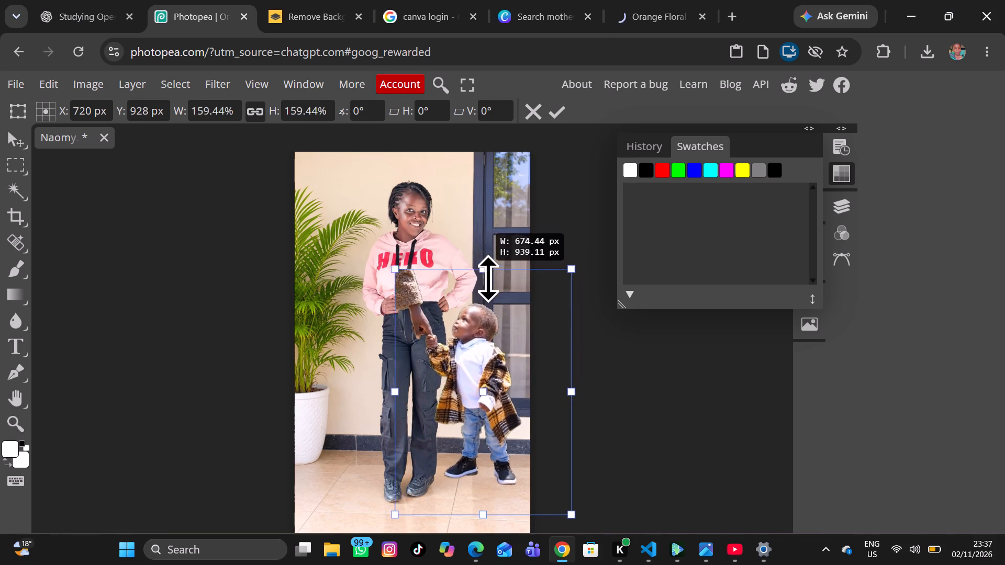
left_click_drag(488, 278, 488, 311)
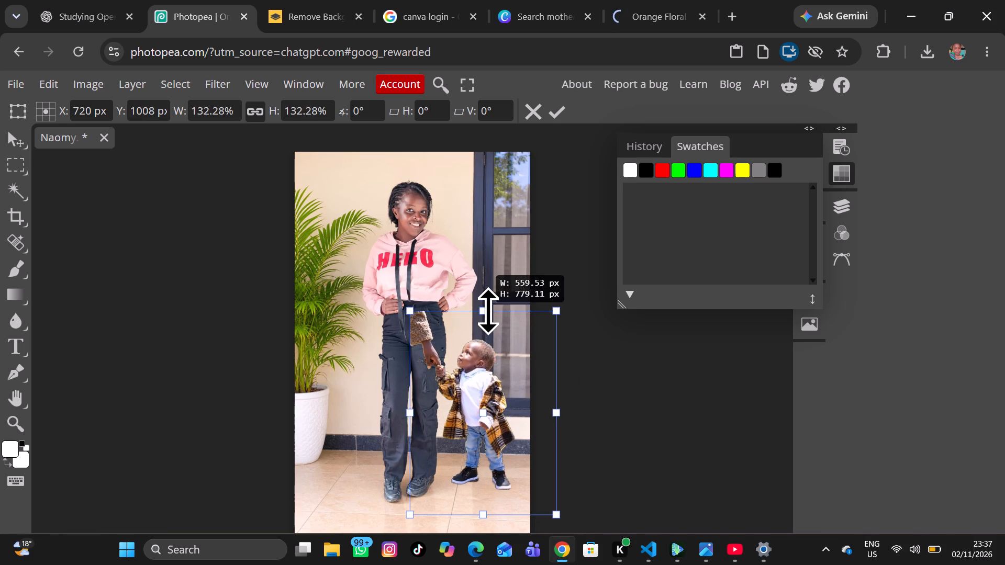
left_click_drag(488, 311, 487, 316)
left_click_drag(554, 413, 551, 413)
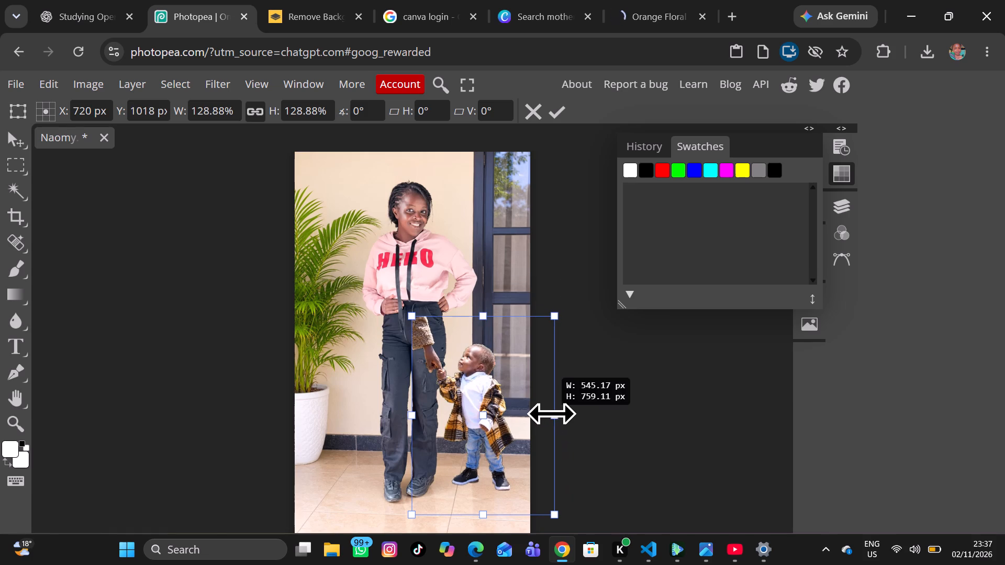
left_click_drag(551, 413, 576, 420)
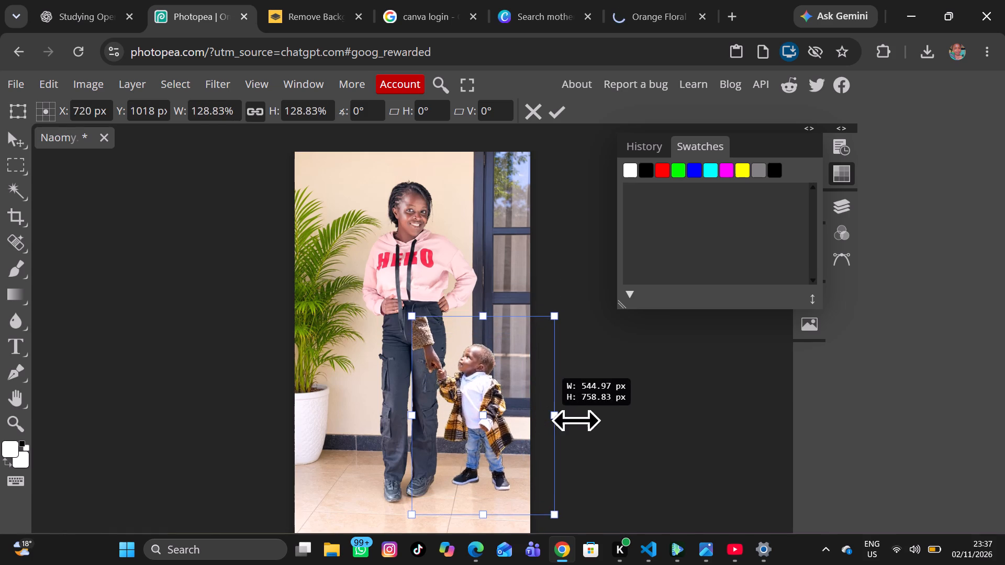
left_click_drag(576, 420, 590, 426)
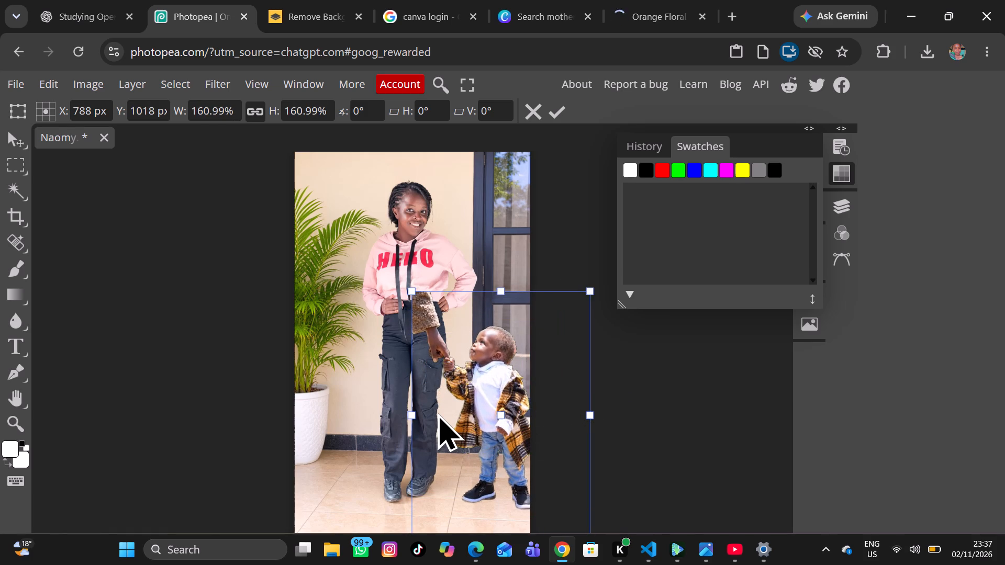
left_click_drag(412, 416, 409, 402)
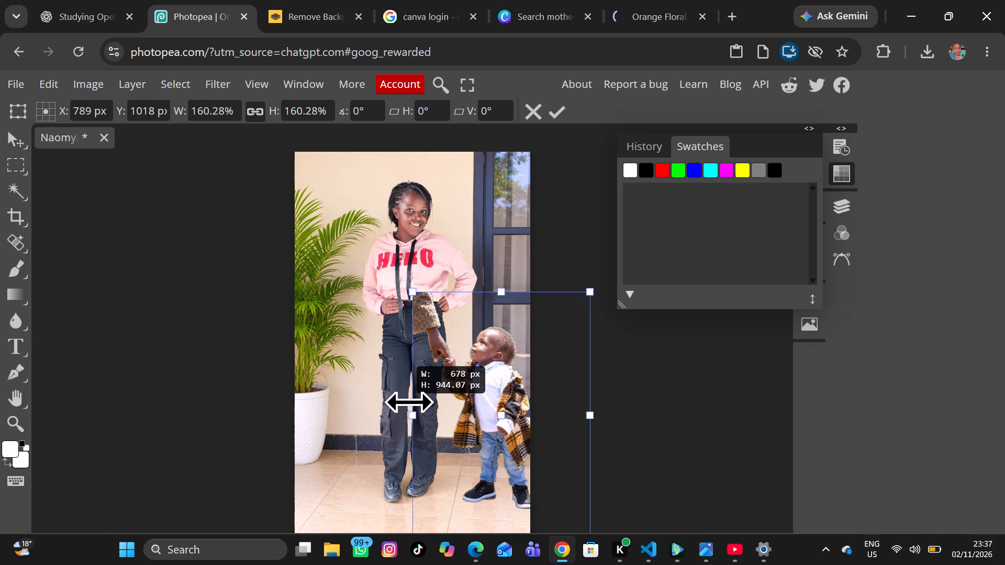
left_click_drag(409, 402, 409, 401)
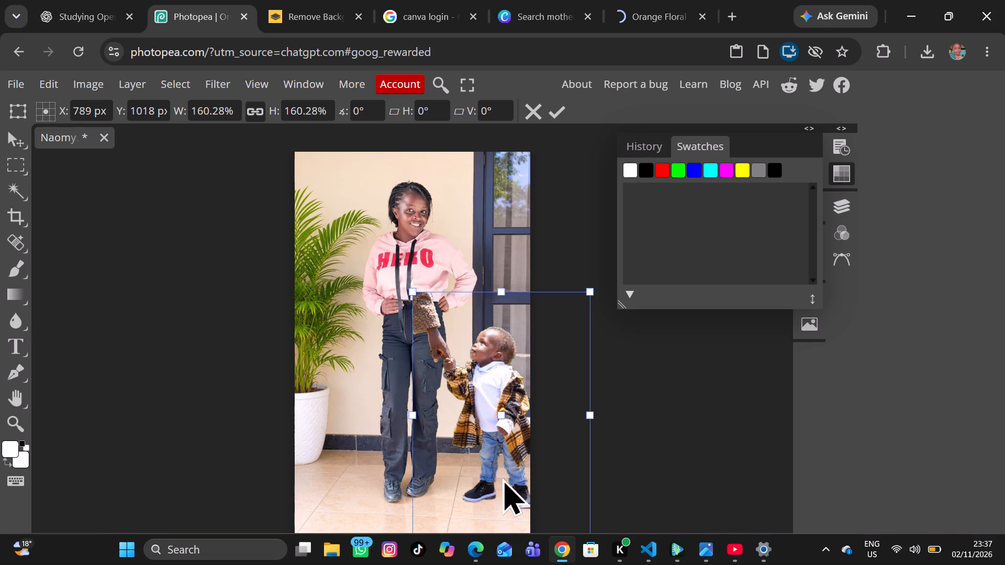
Scale the Robin cutout proportionally down to about 139%.
scroll(502, 478, "down", 1)
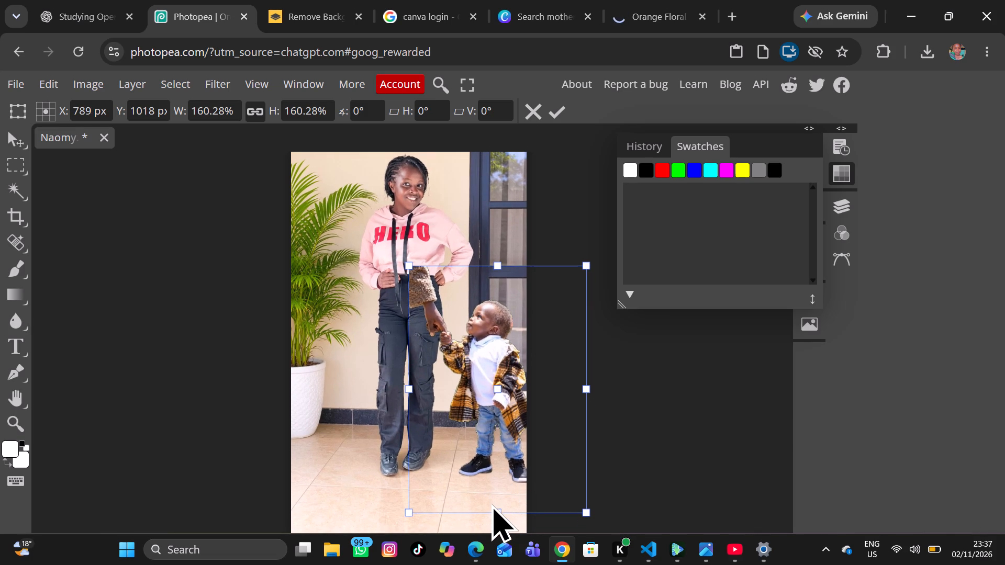
left_click_drag(497, 507, 492, 494)
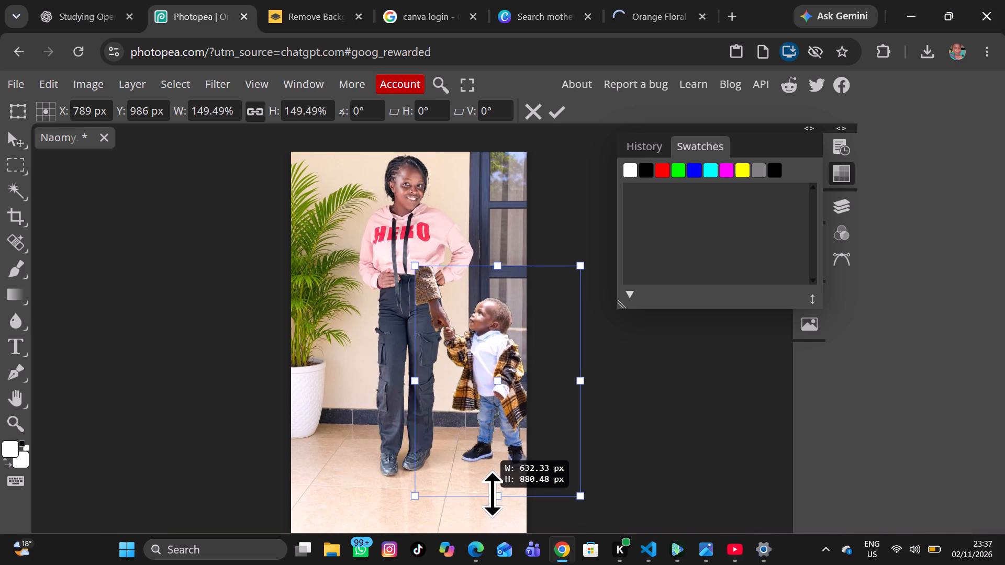
left_click_drag(492, 494, 486, 490)
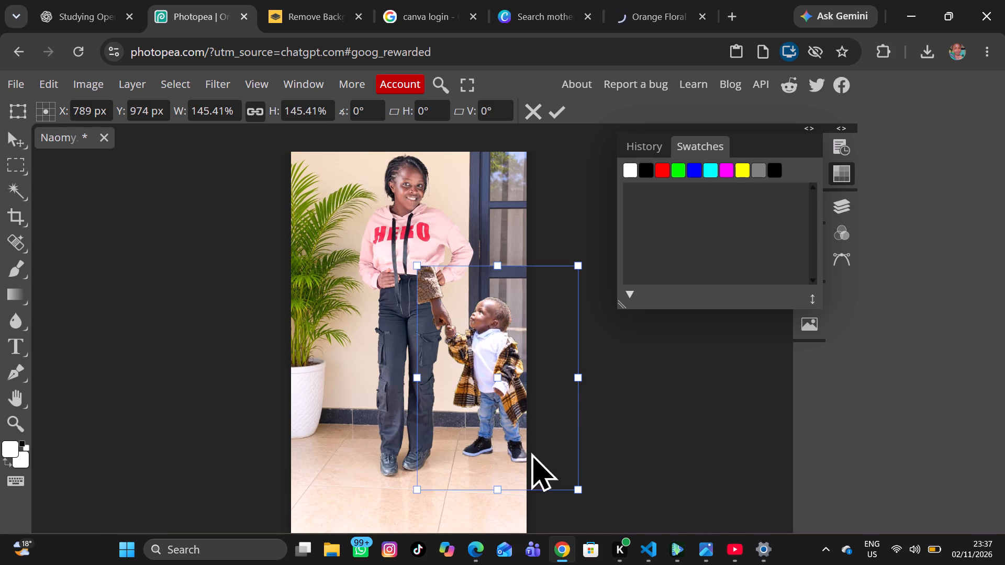
left_click_drag(575, 371, 554, 374)
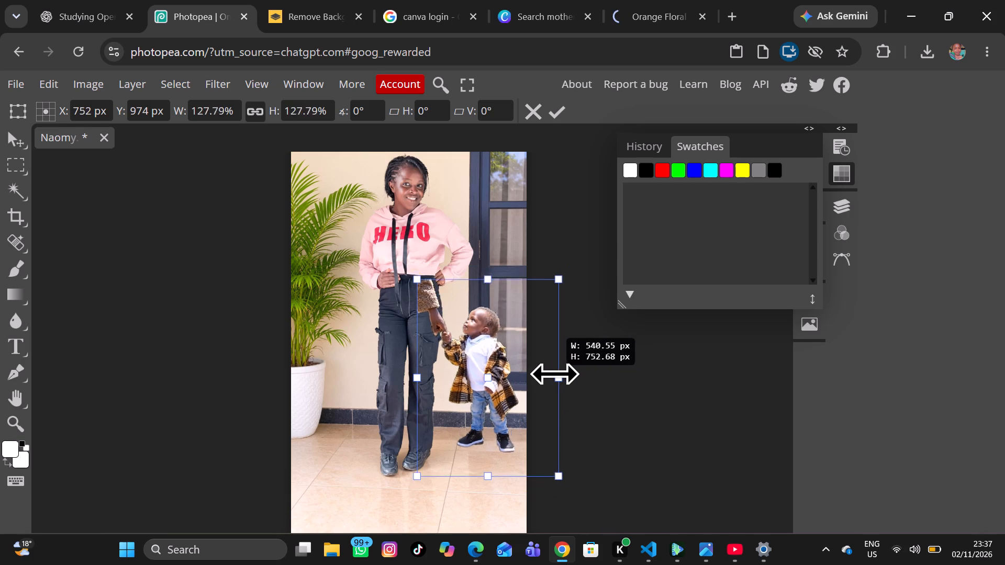
left_click_drag(554, 374, 571, 407)
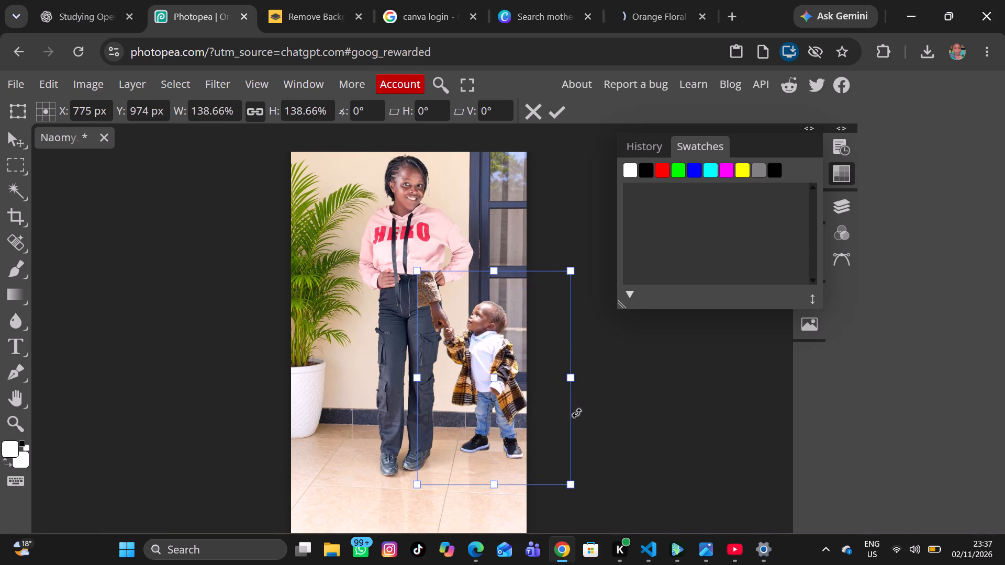
Move the Robin cutout closer to the woman's leg, to about X 718 px, Y 1017 px, with his feet near hers.
left_click_drag(493, 371, 475, 391)
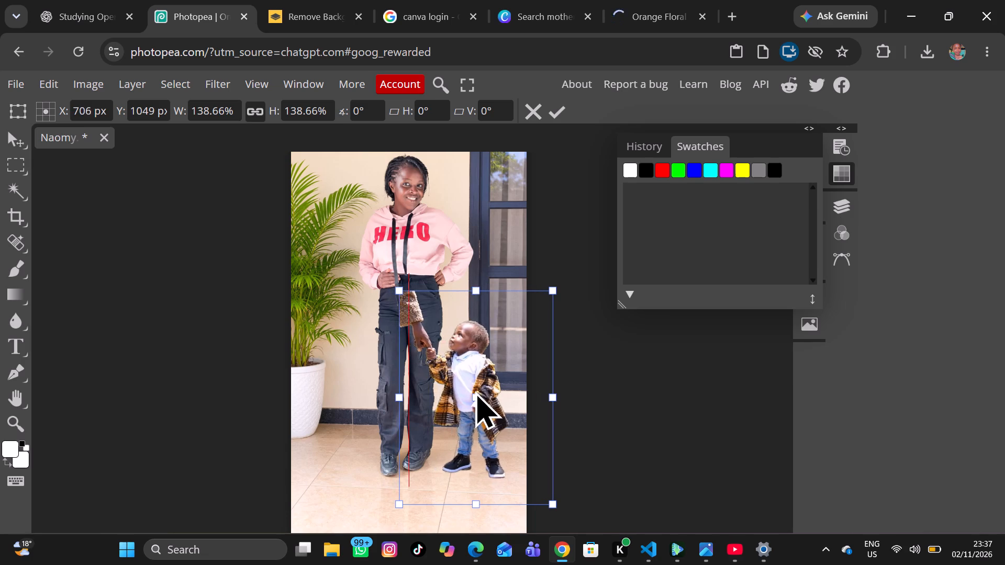
left_click_drag(475, 391, 479, 386)
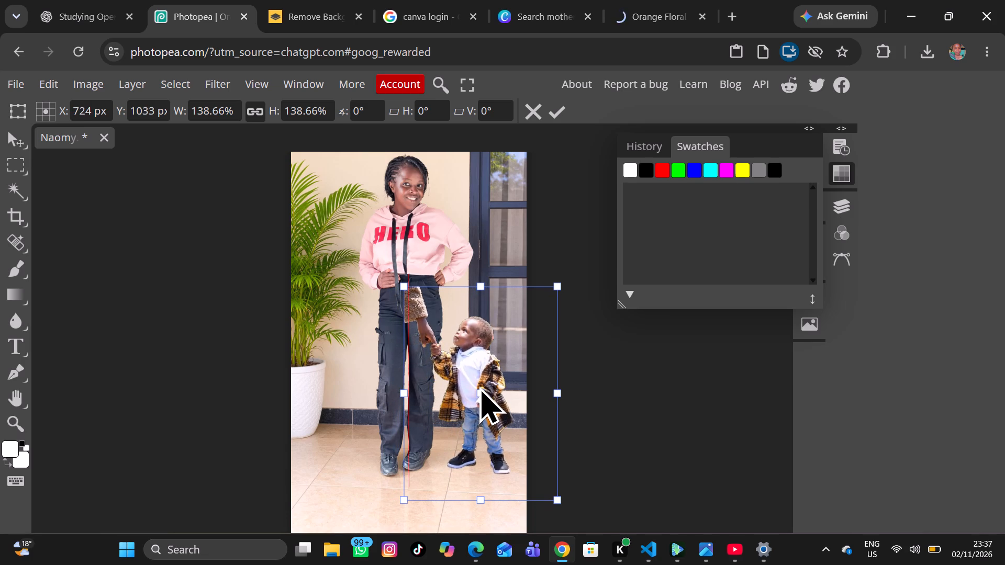
left_click_drag(479, 386, 479, 382)
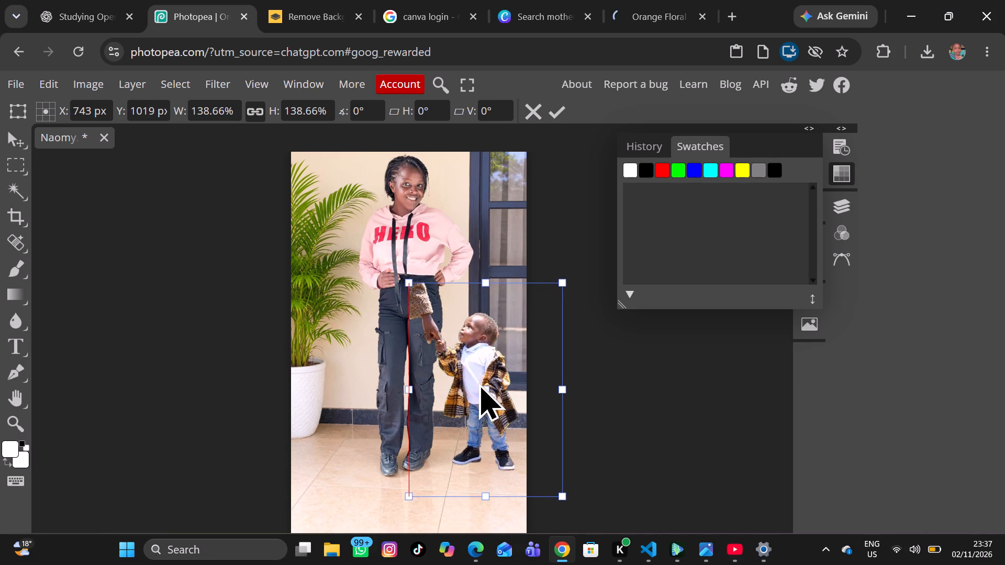
left_click_drag(479, 382, 478, 382)
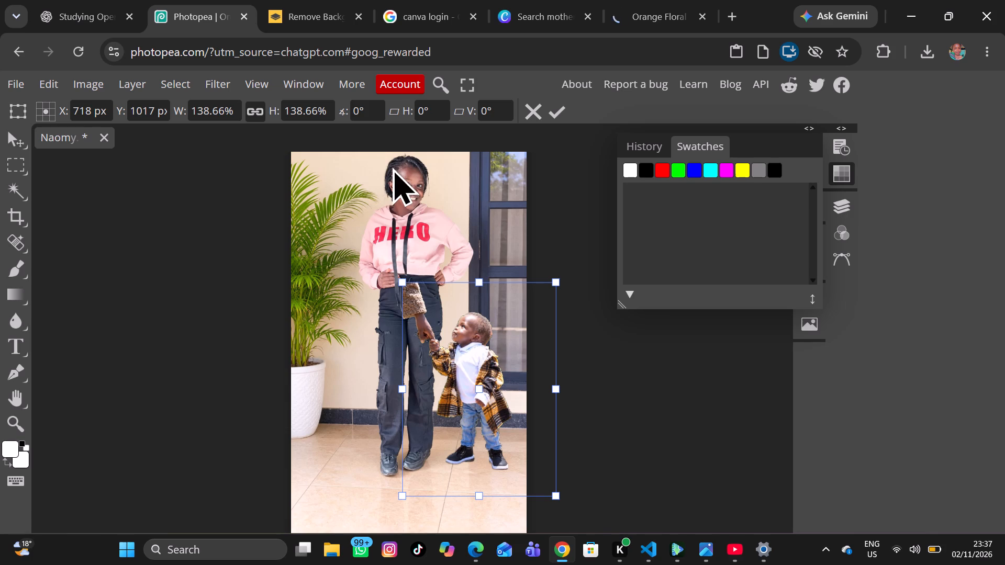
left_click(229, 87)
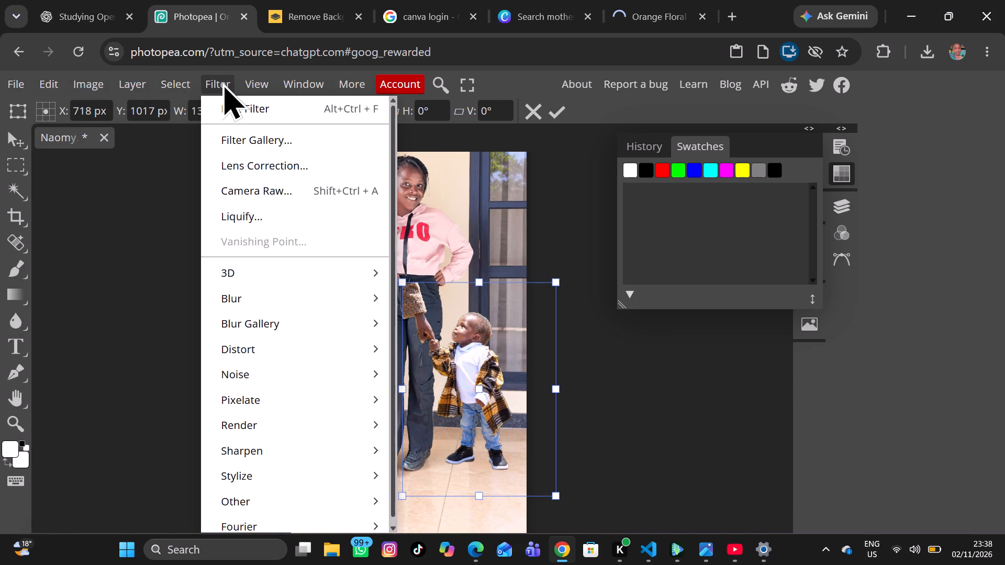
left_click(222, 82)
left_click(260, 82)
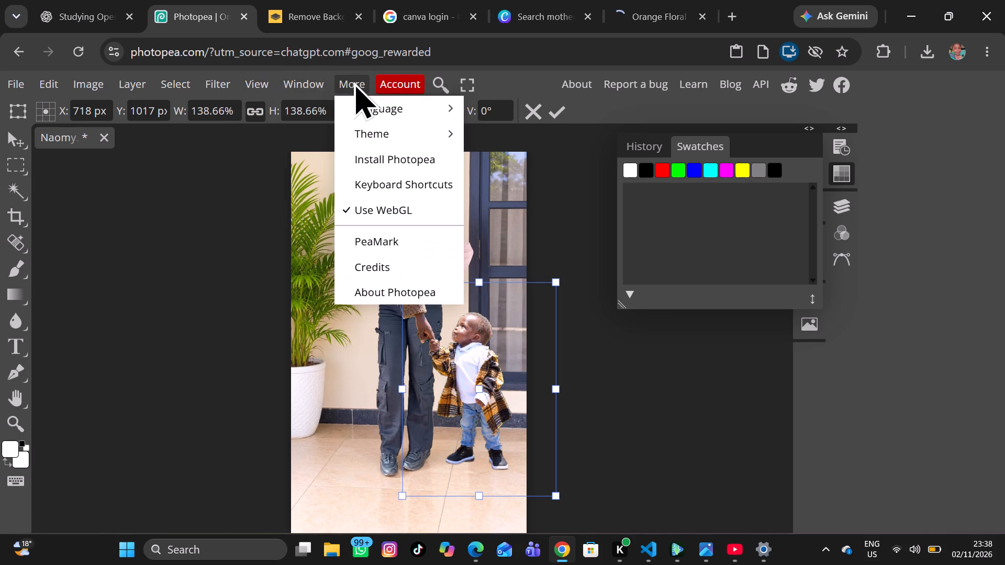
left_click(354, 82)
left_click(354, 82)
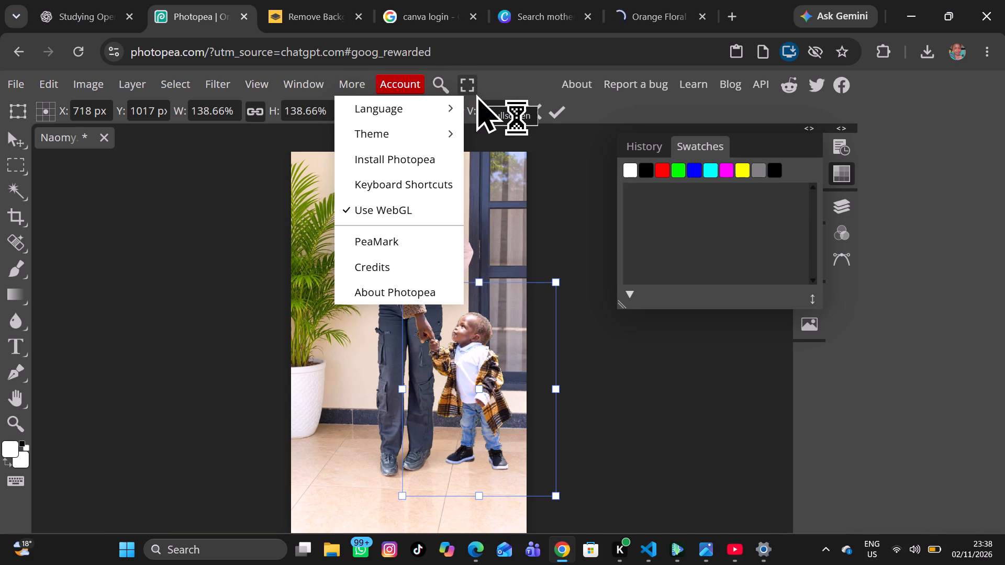
Apply the transform to the Robin layer.
left_click(560, 114)
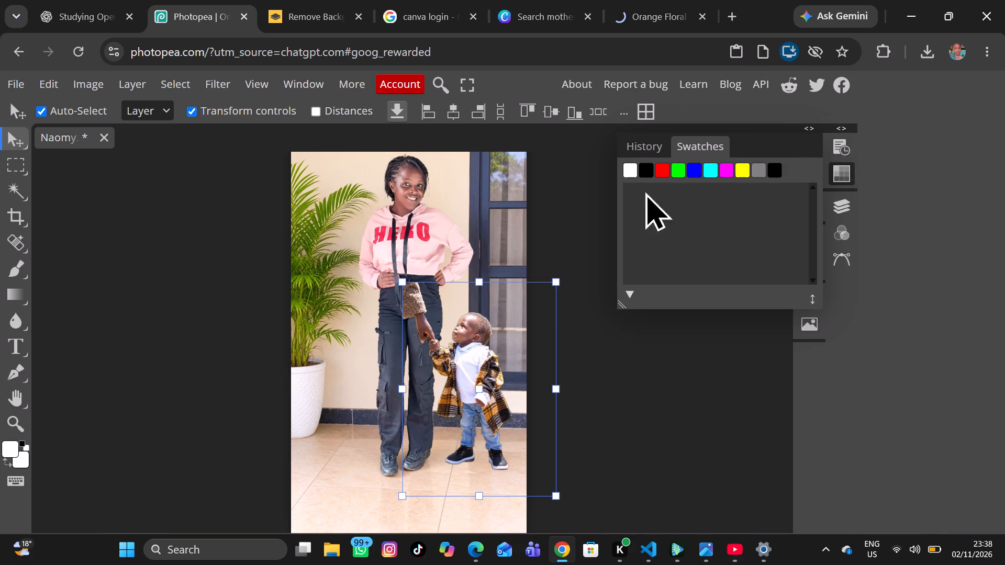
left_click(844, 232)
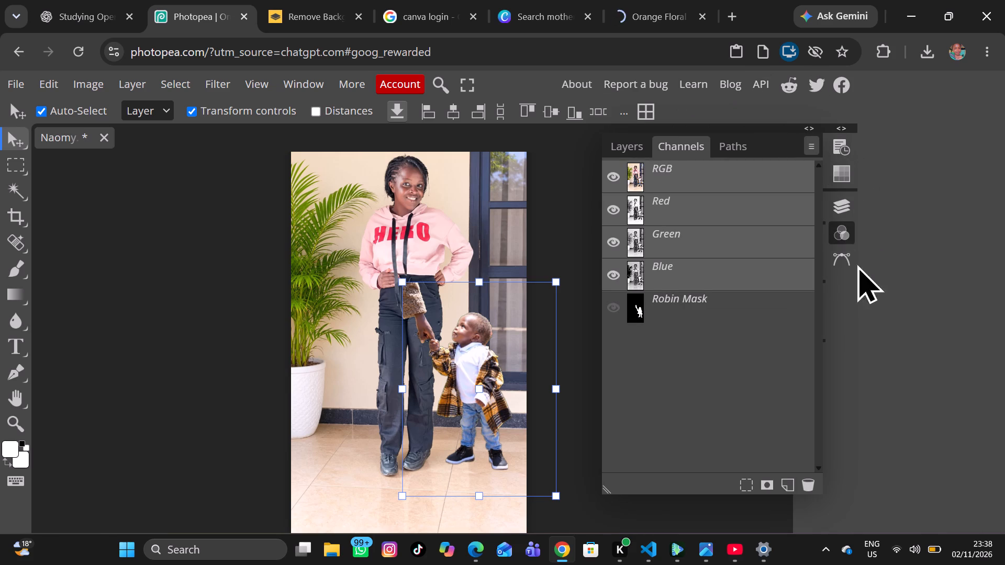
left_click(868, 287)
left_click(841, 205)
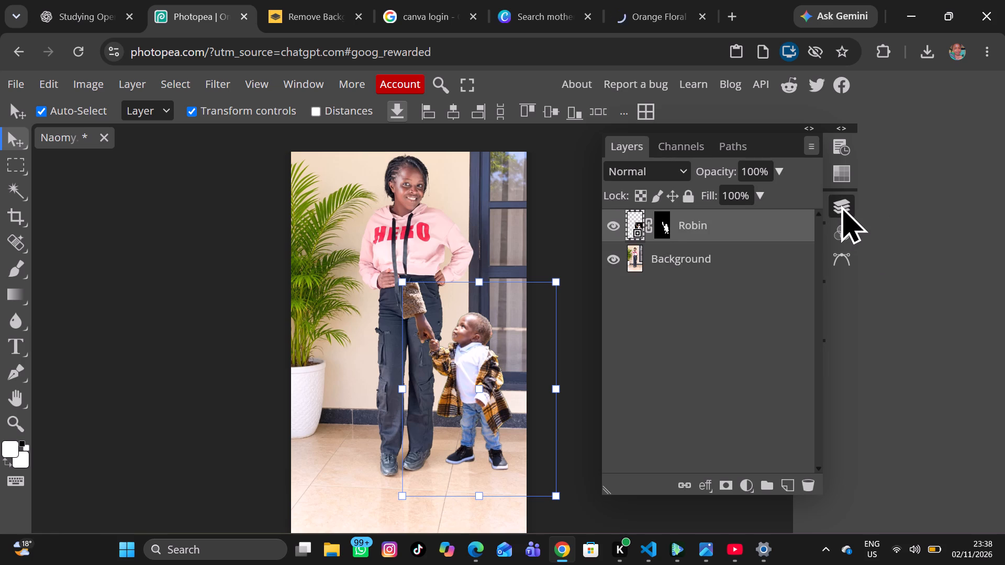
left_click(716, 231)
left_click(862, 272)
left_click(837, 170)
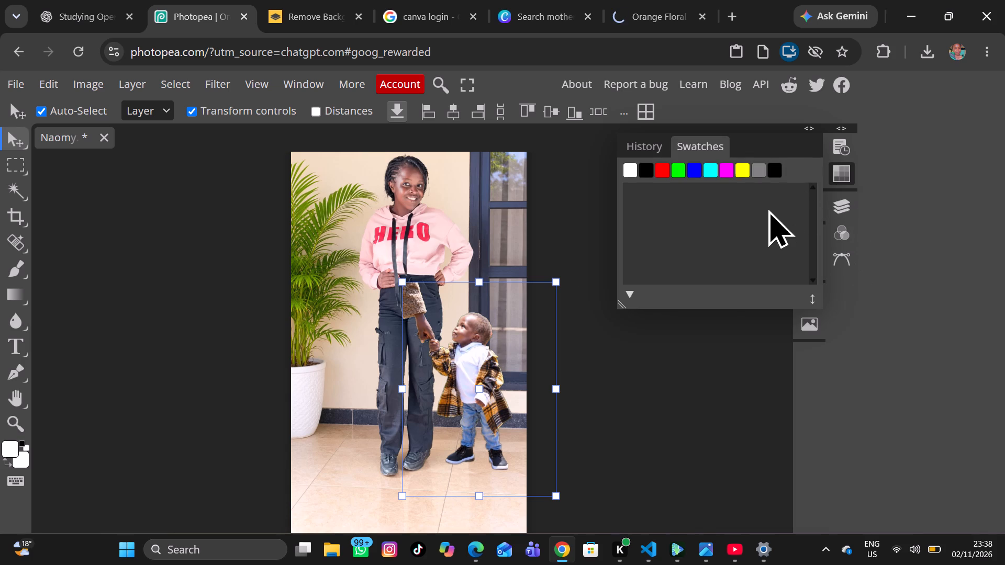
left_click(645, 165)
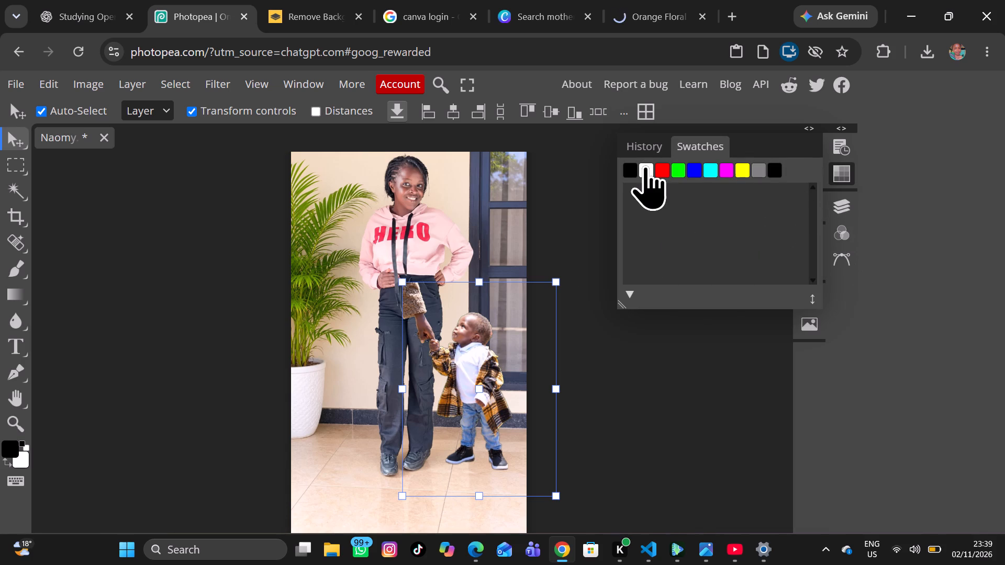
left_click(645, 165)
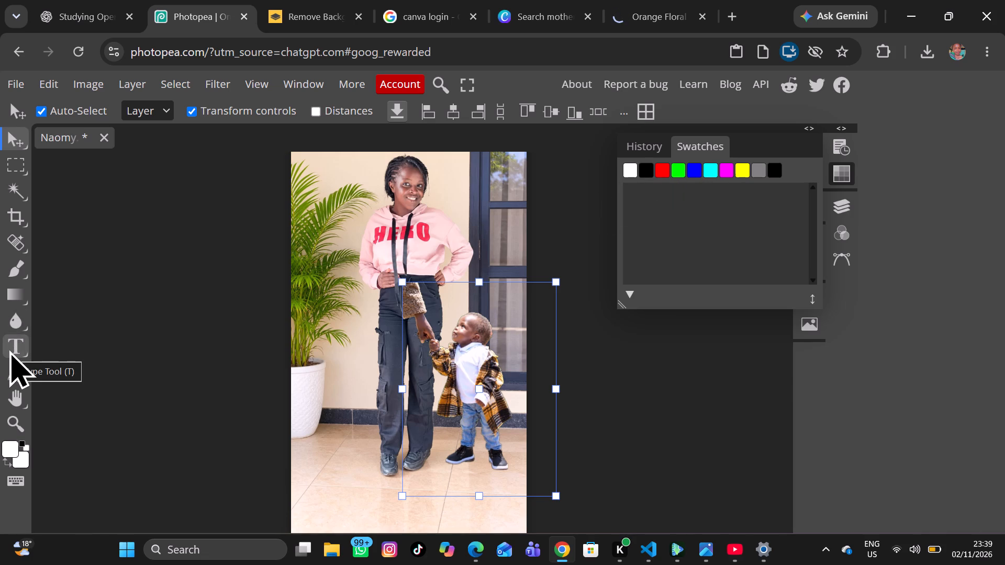
Draw a crop frame of about 151 × 245 px around the leftover sleeve and arm holding Robin's hand.
left_click(14, 224)
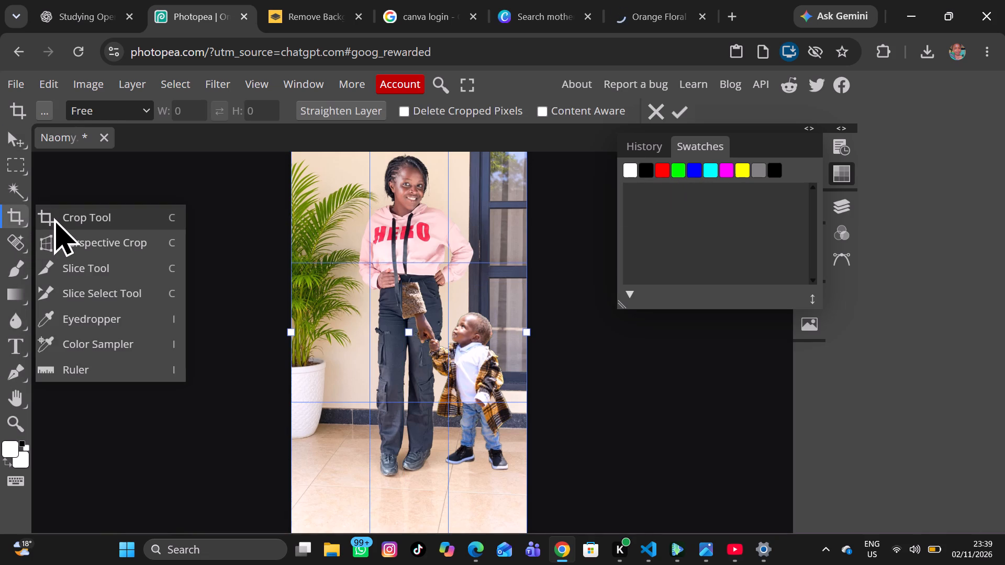
left_click(79, 211)
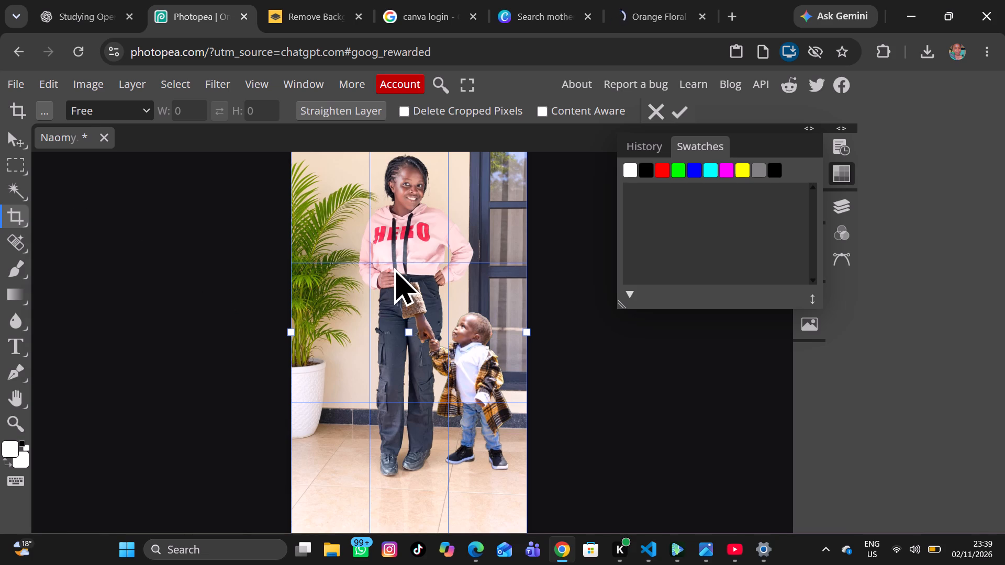
left_click_drag(400, 279, 414, 290)
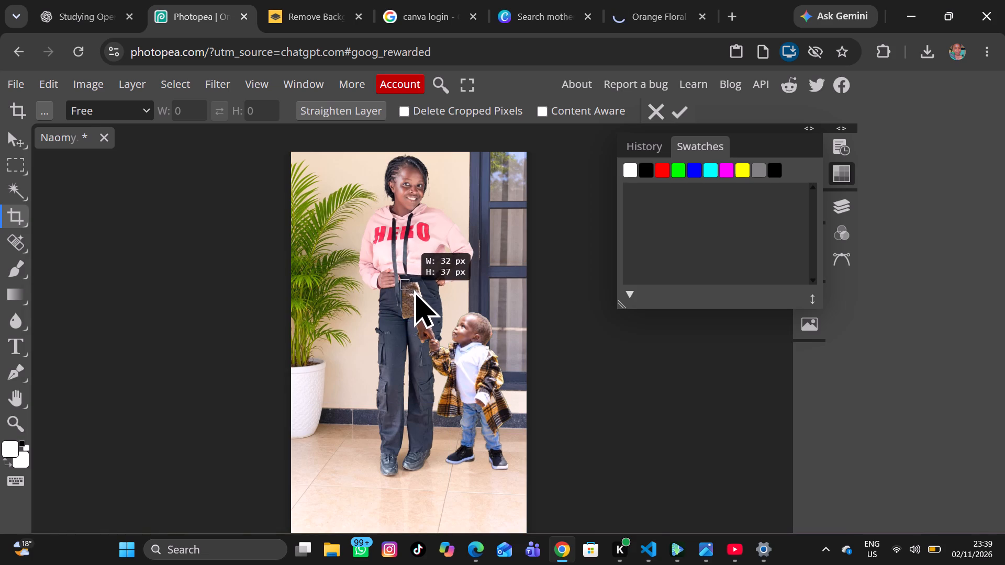
left_click_drag(414, 290, 434, 324)
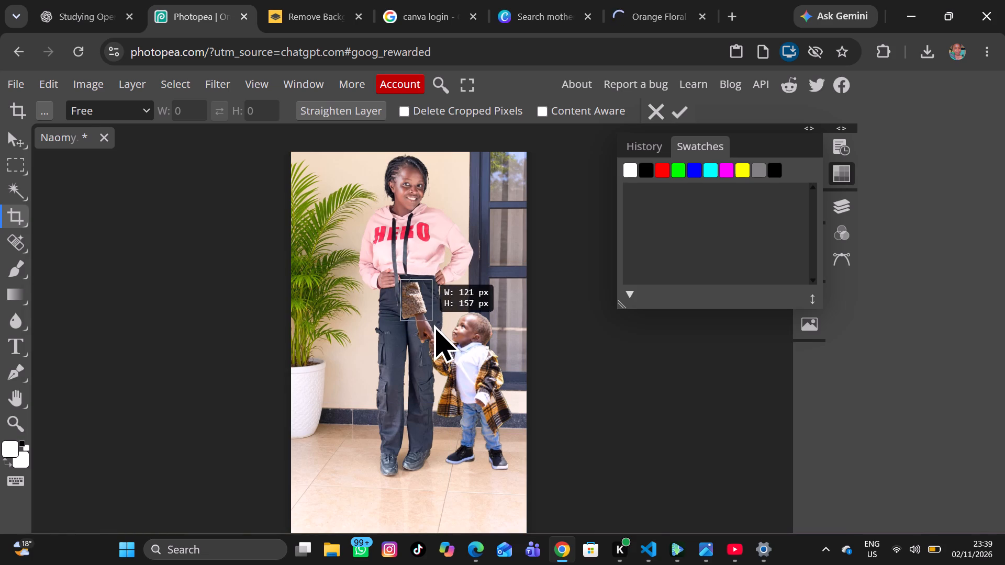
left_click_drag(434, 324, 440, 341)
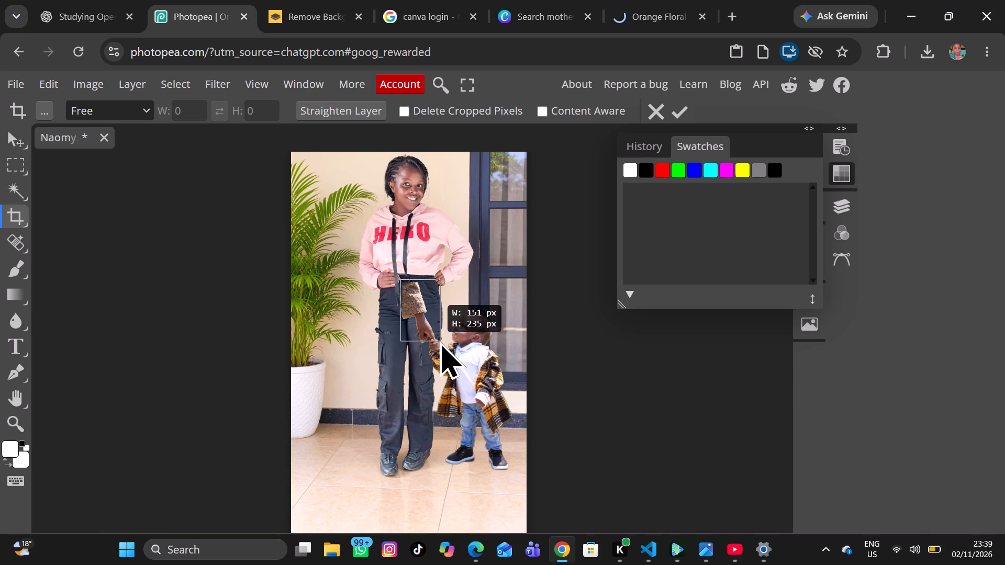
left_click_drag(440, 341, 440, 344)
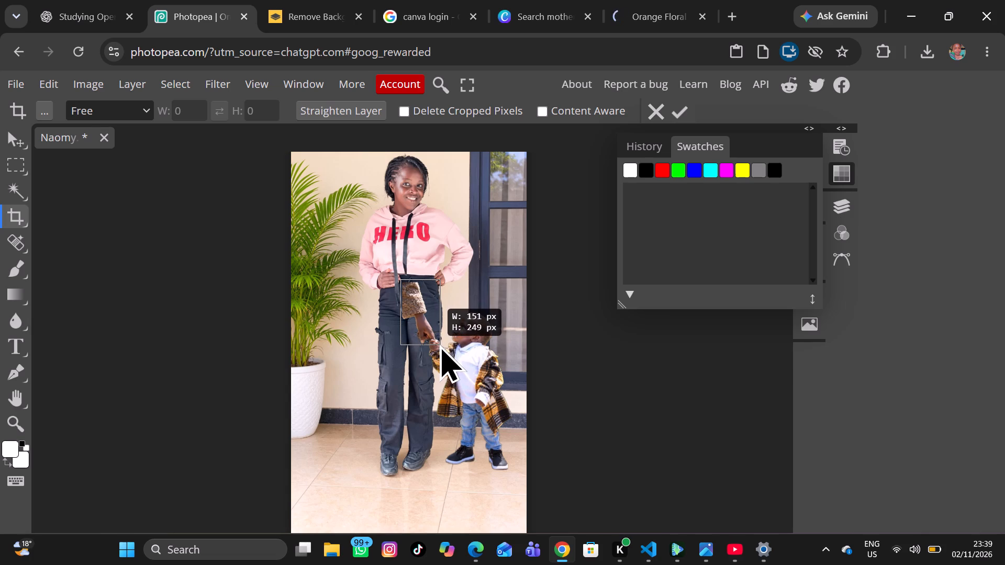
left_click_drag(440, 344, 440, 343)
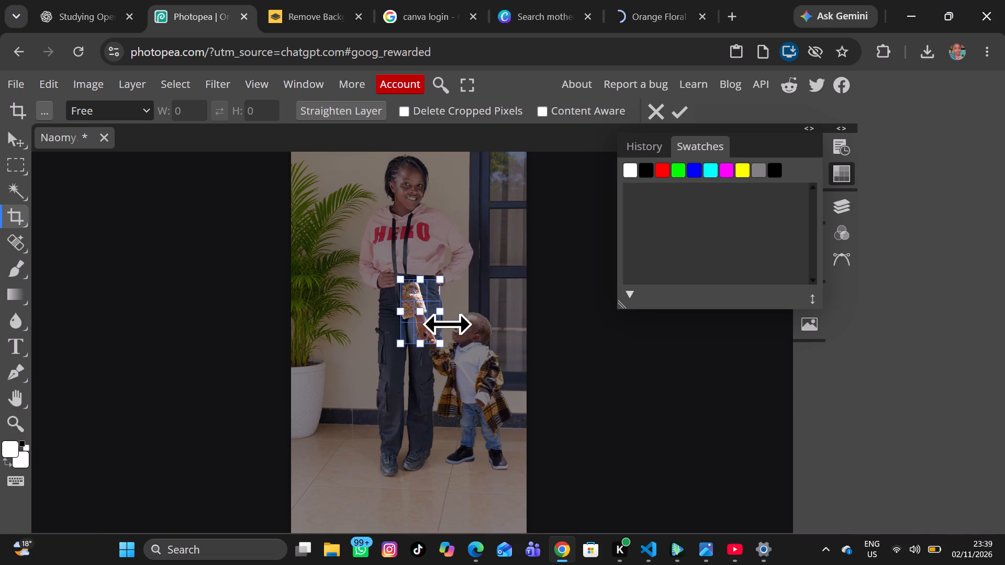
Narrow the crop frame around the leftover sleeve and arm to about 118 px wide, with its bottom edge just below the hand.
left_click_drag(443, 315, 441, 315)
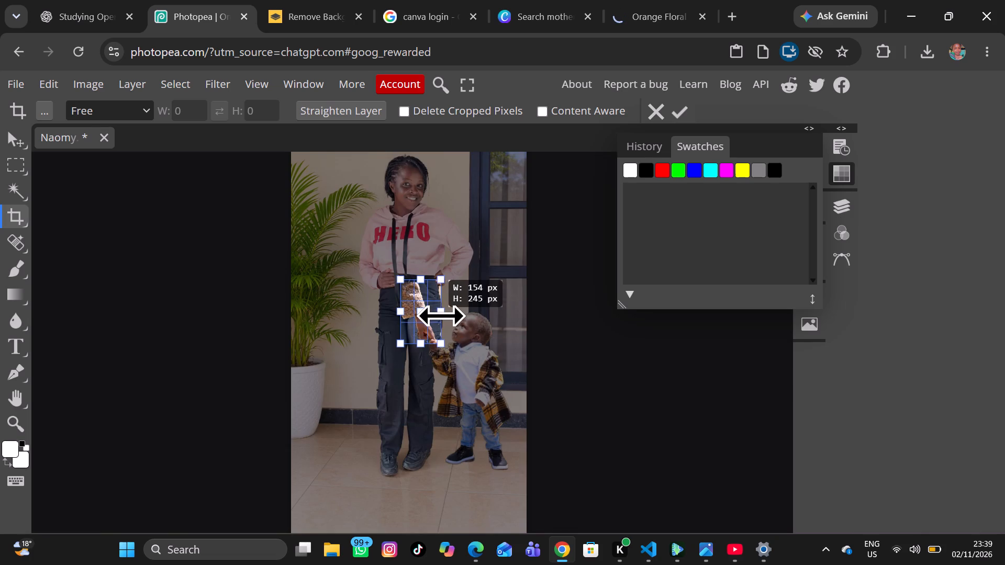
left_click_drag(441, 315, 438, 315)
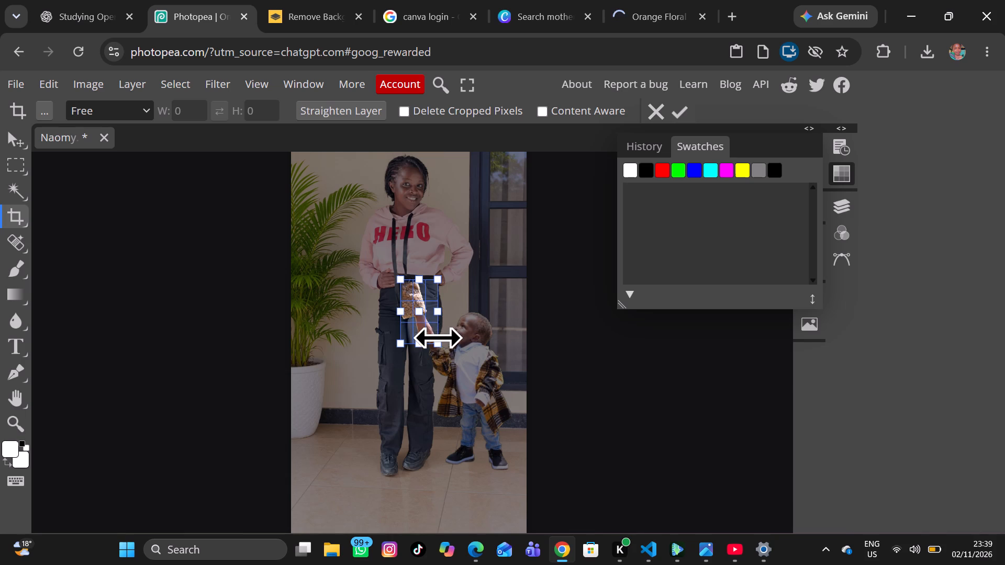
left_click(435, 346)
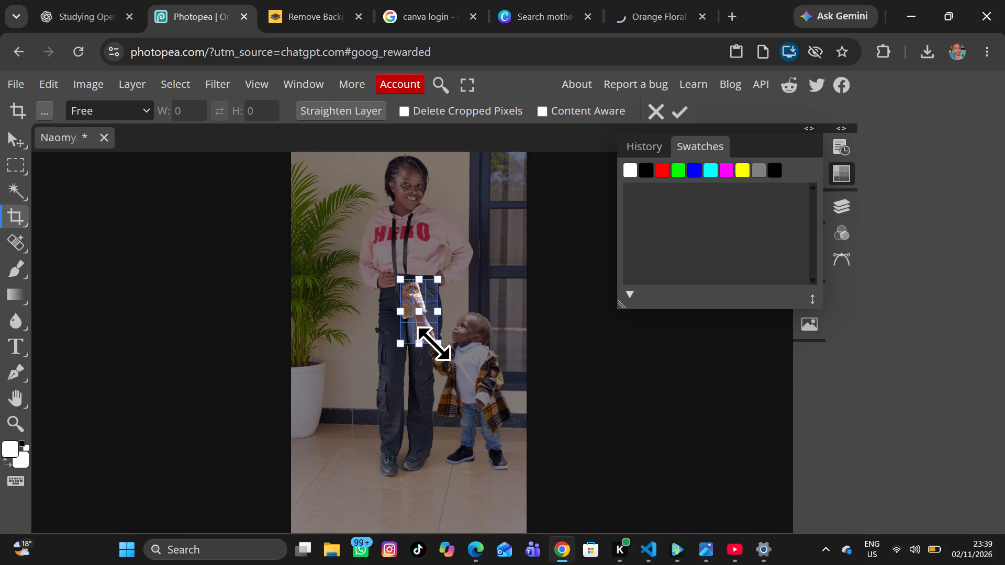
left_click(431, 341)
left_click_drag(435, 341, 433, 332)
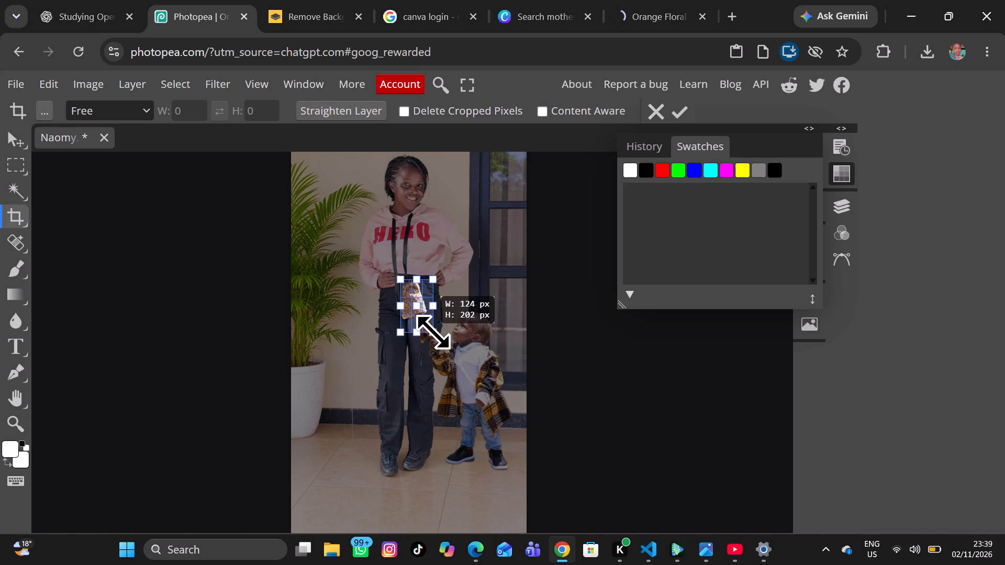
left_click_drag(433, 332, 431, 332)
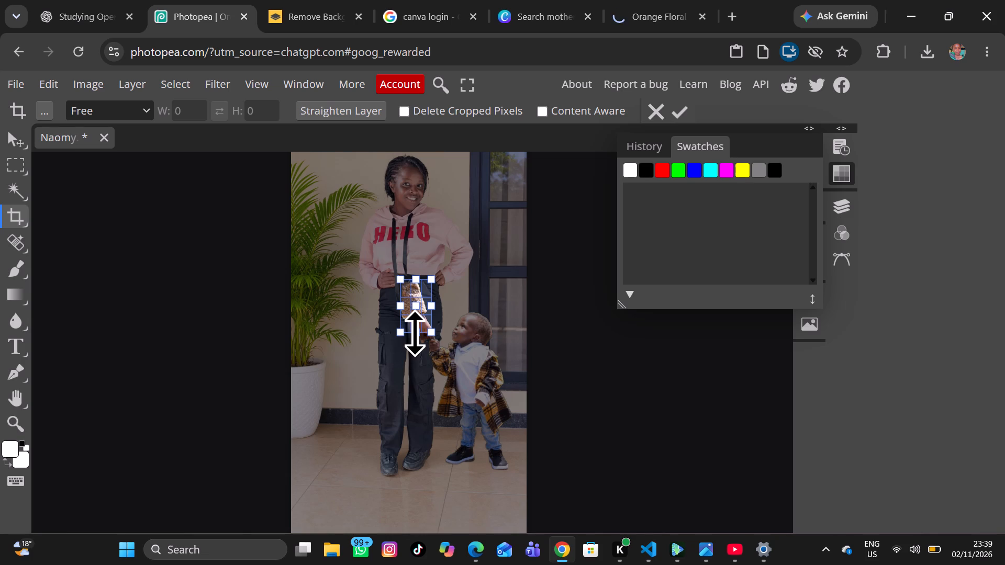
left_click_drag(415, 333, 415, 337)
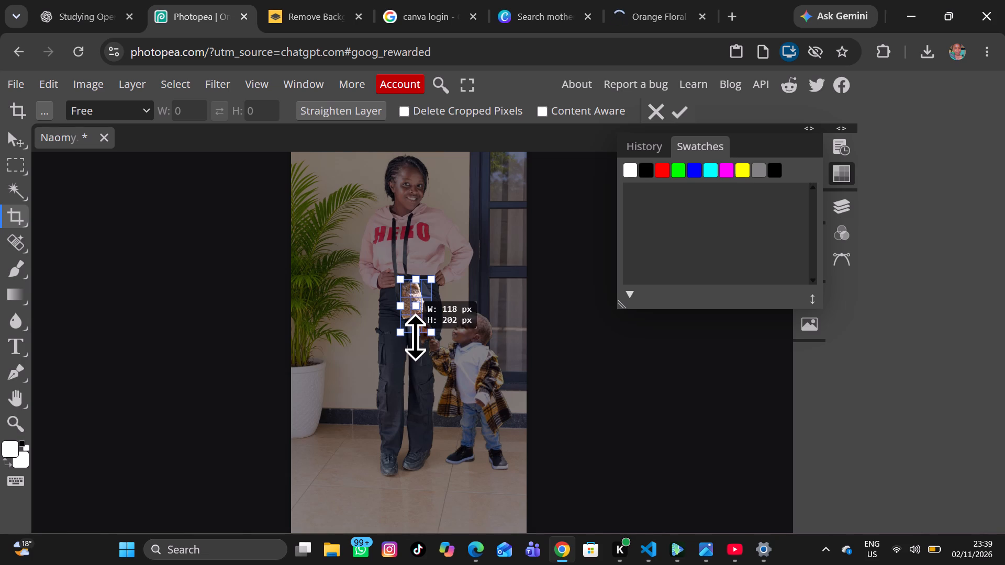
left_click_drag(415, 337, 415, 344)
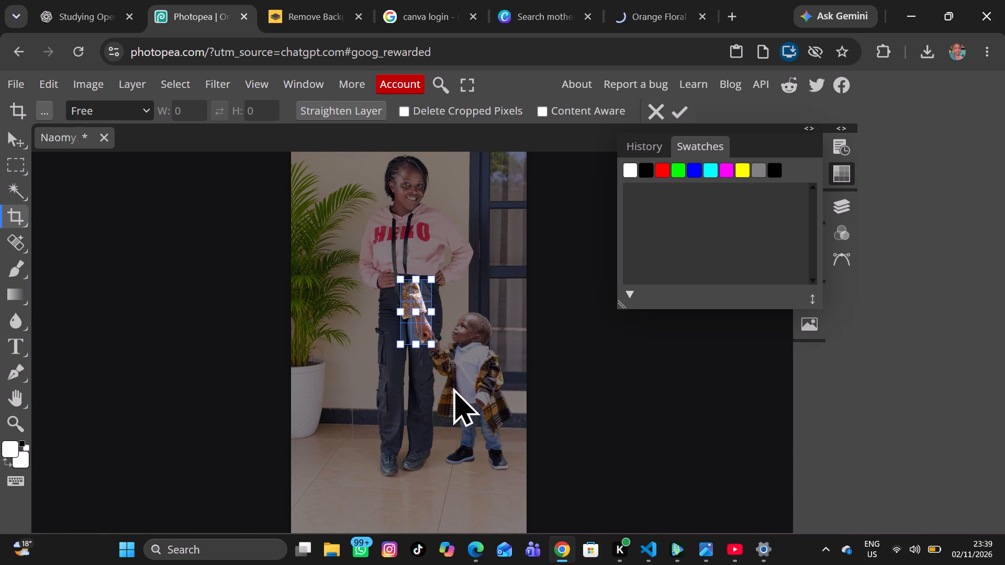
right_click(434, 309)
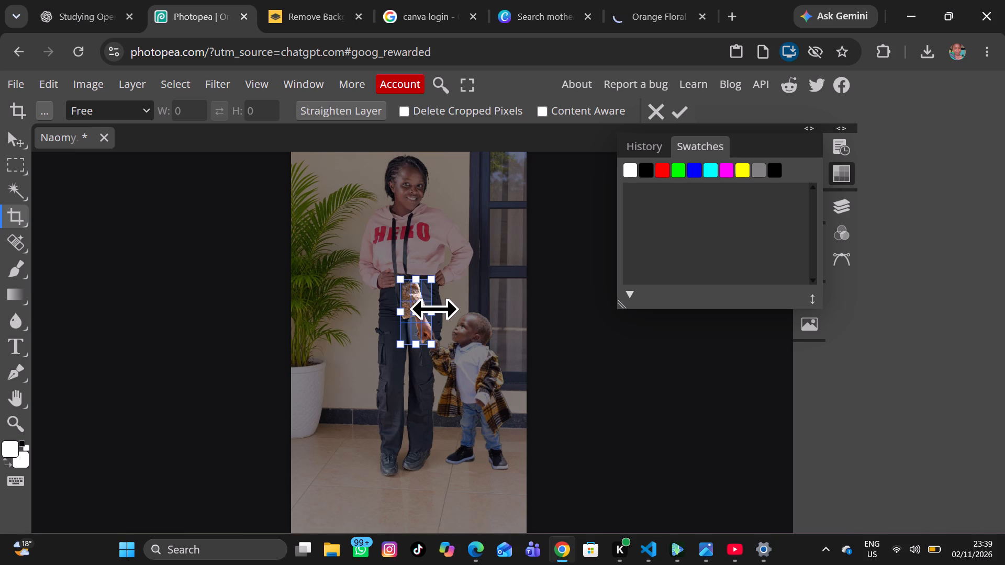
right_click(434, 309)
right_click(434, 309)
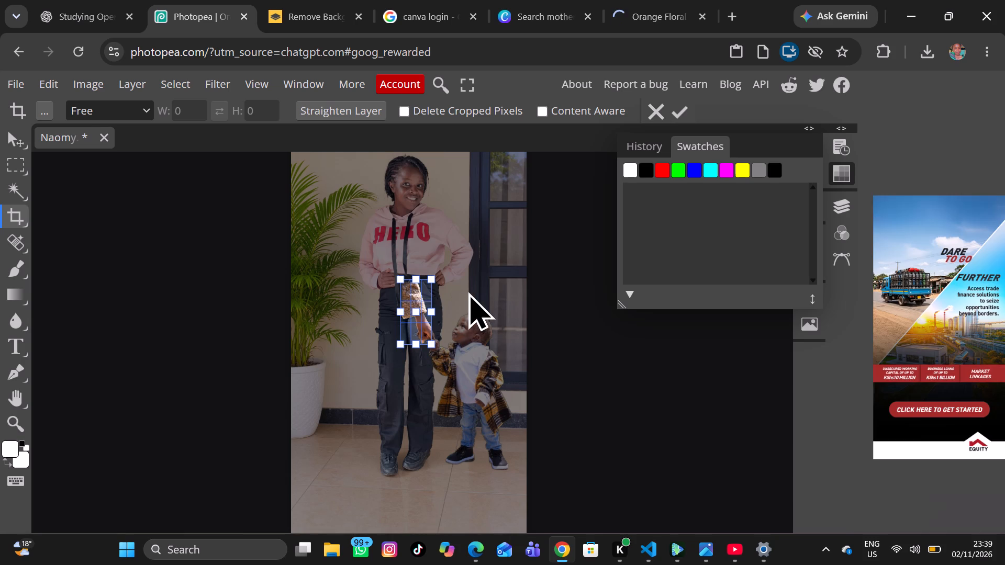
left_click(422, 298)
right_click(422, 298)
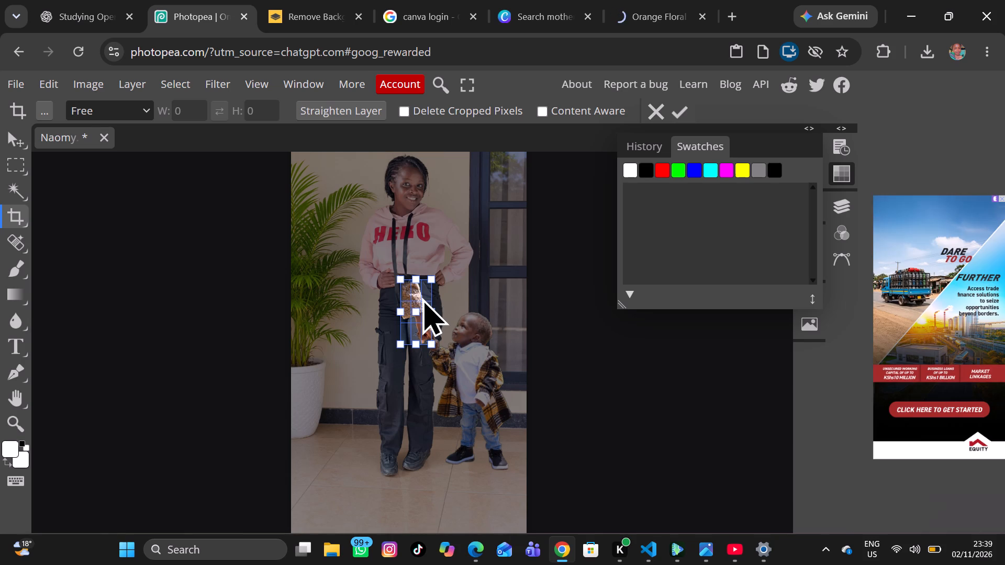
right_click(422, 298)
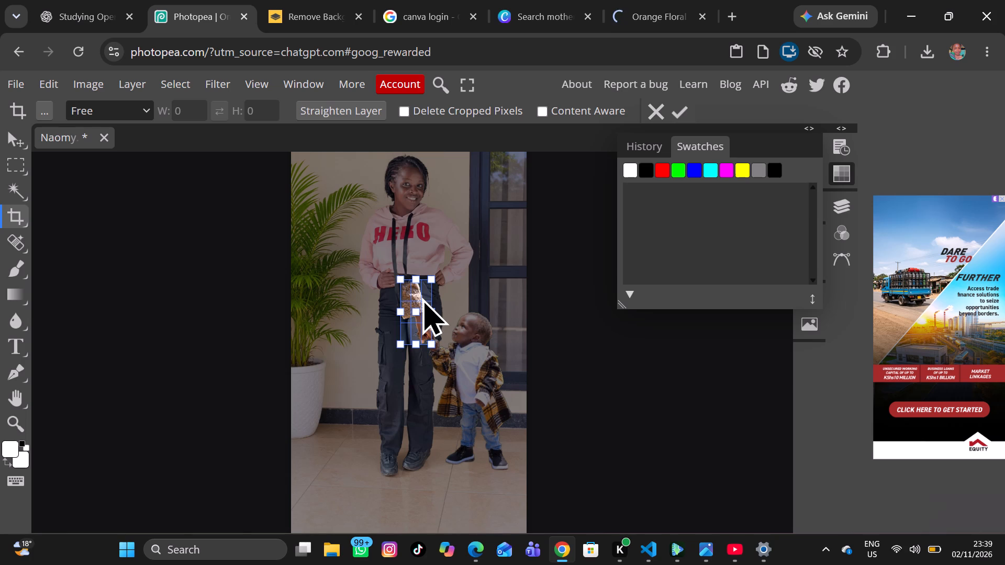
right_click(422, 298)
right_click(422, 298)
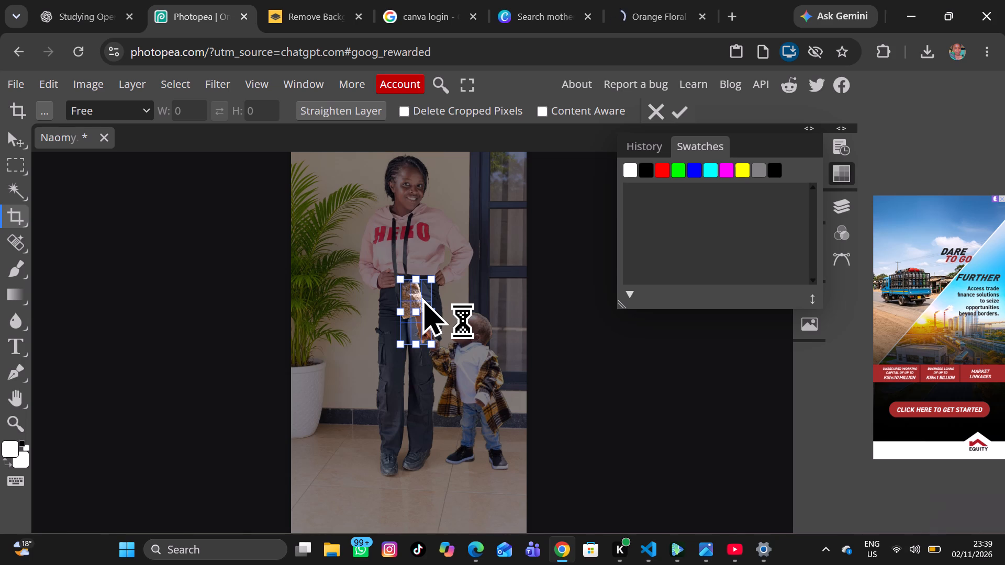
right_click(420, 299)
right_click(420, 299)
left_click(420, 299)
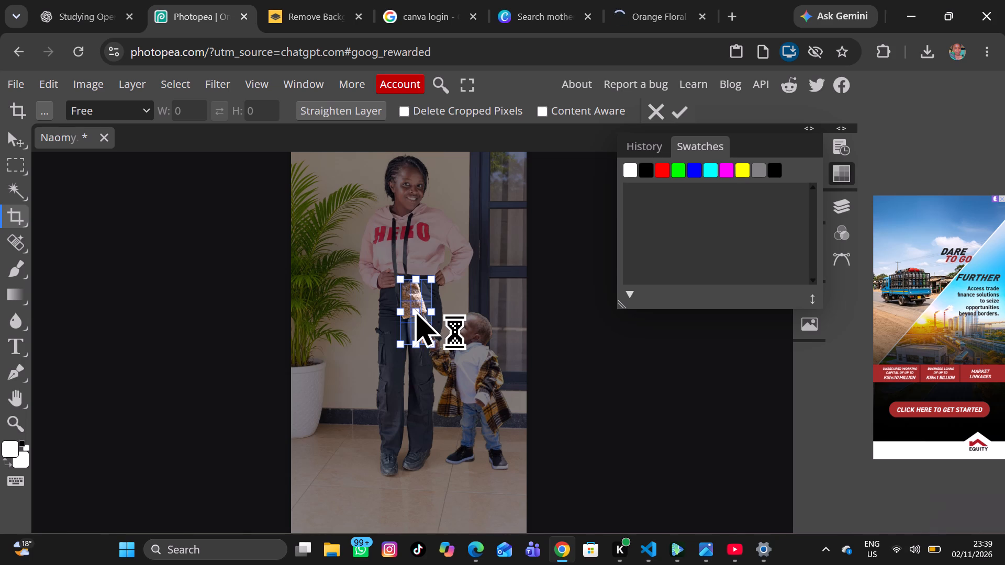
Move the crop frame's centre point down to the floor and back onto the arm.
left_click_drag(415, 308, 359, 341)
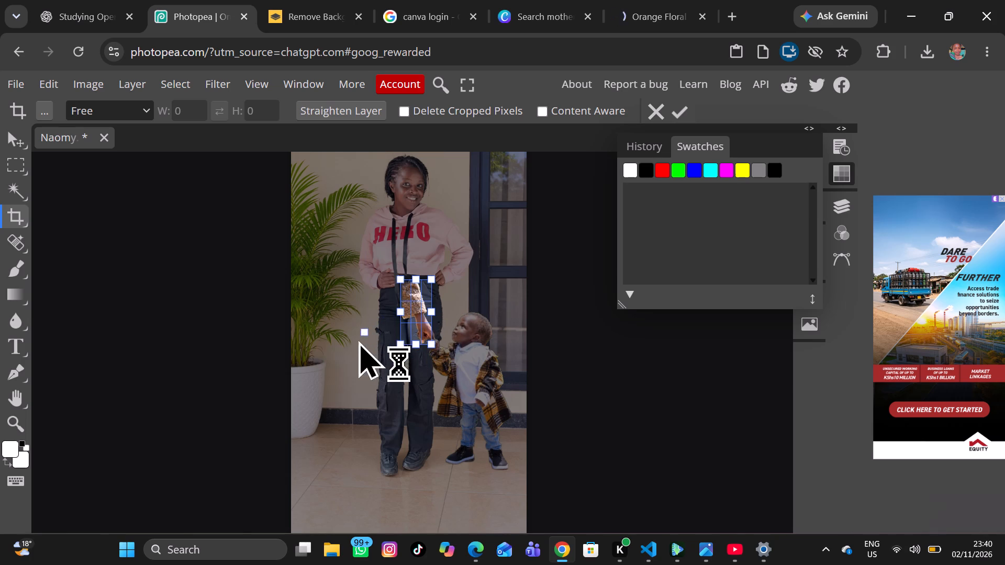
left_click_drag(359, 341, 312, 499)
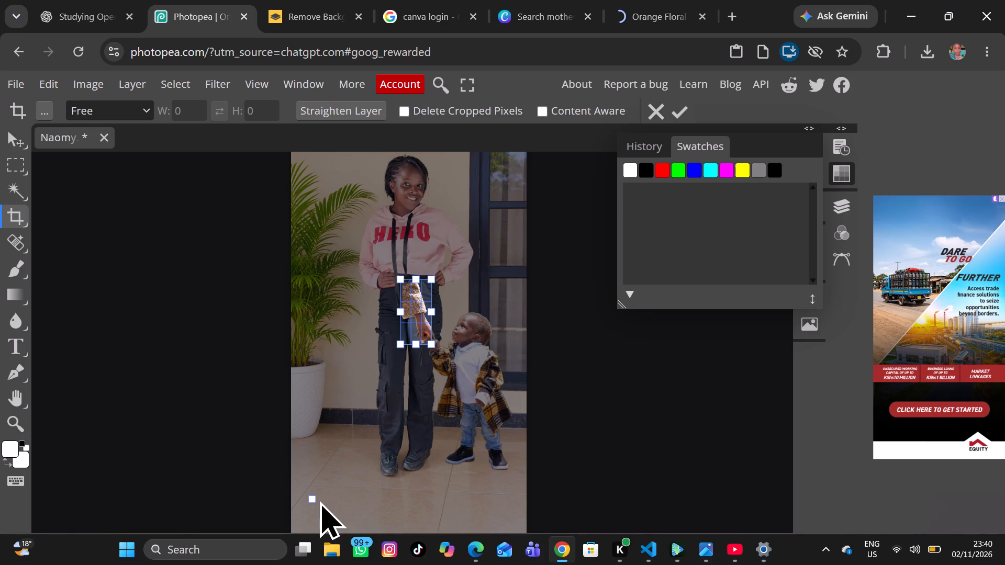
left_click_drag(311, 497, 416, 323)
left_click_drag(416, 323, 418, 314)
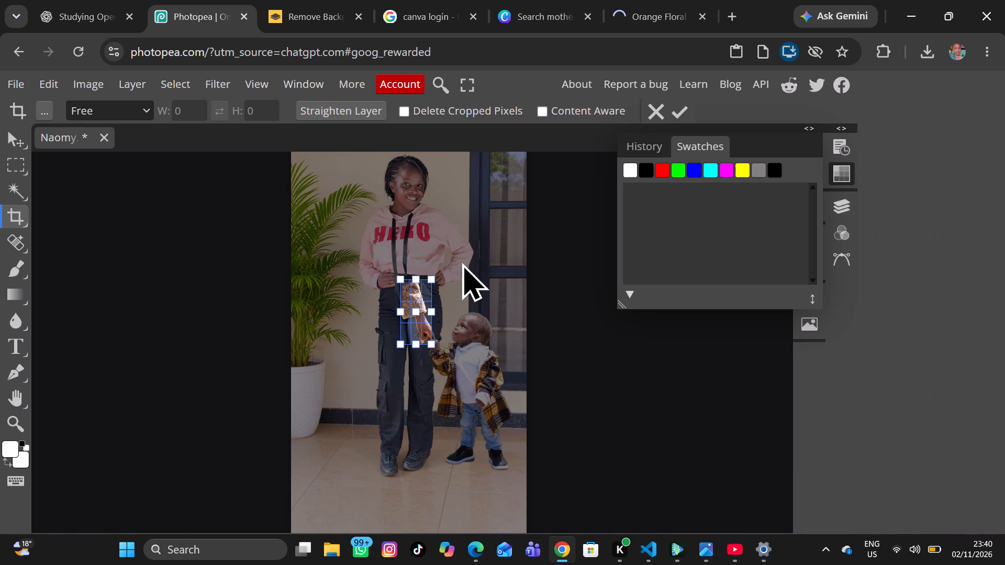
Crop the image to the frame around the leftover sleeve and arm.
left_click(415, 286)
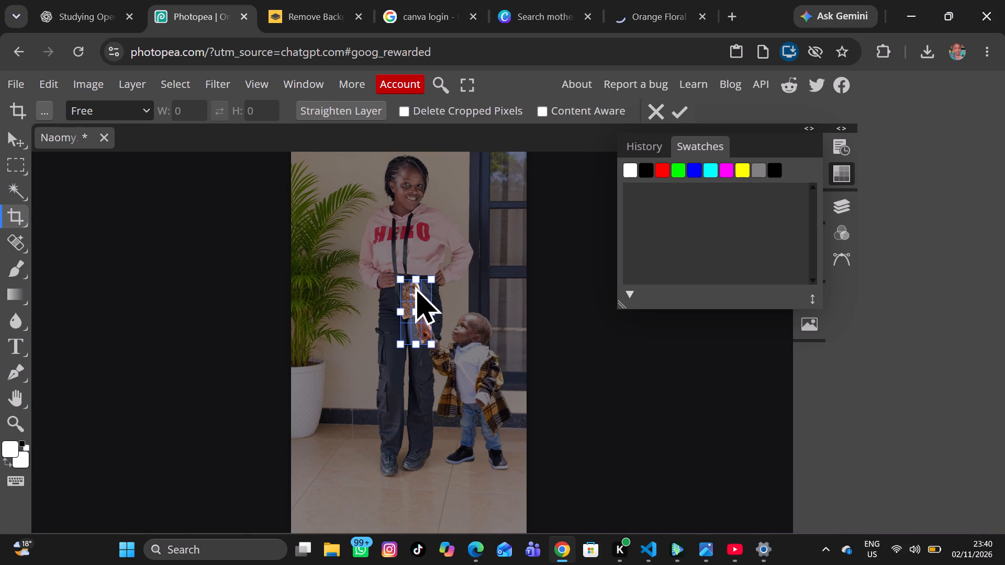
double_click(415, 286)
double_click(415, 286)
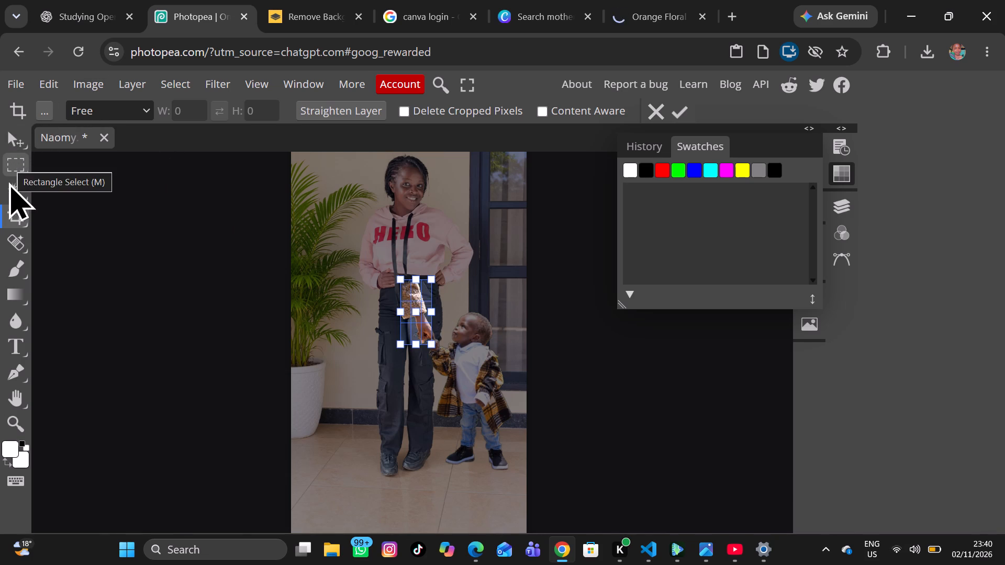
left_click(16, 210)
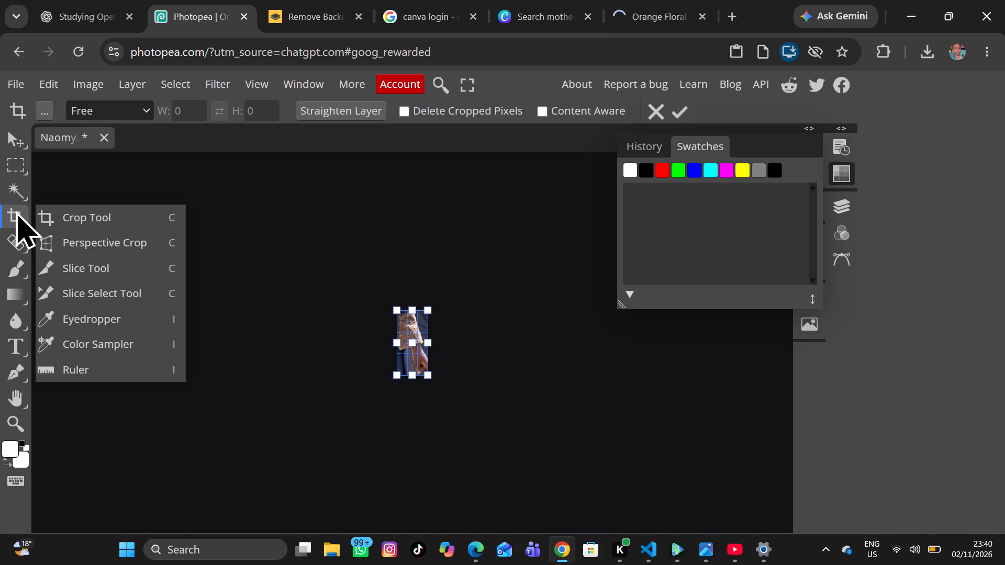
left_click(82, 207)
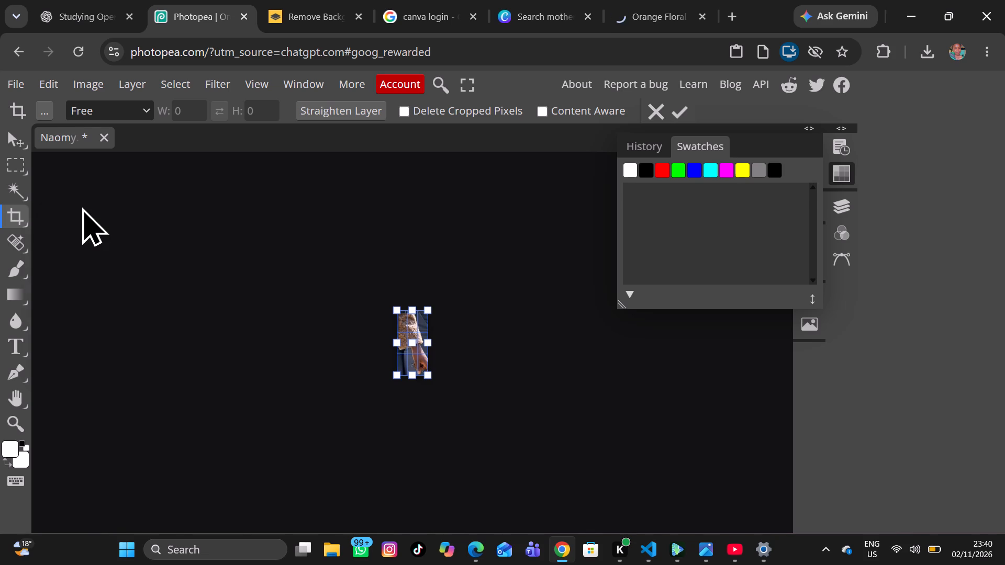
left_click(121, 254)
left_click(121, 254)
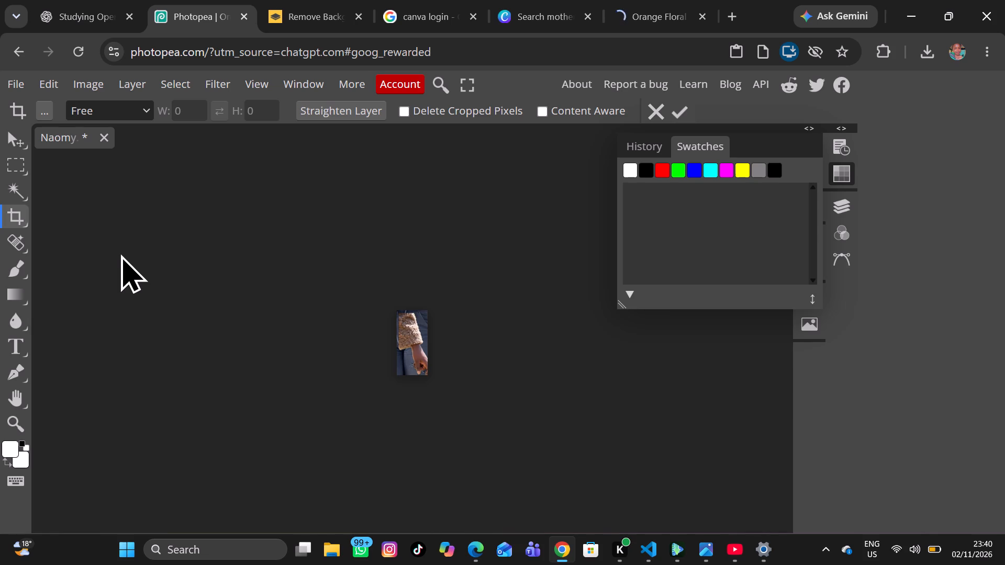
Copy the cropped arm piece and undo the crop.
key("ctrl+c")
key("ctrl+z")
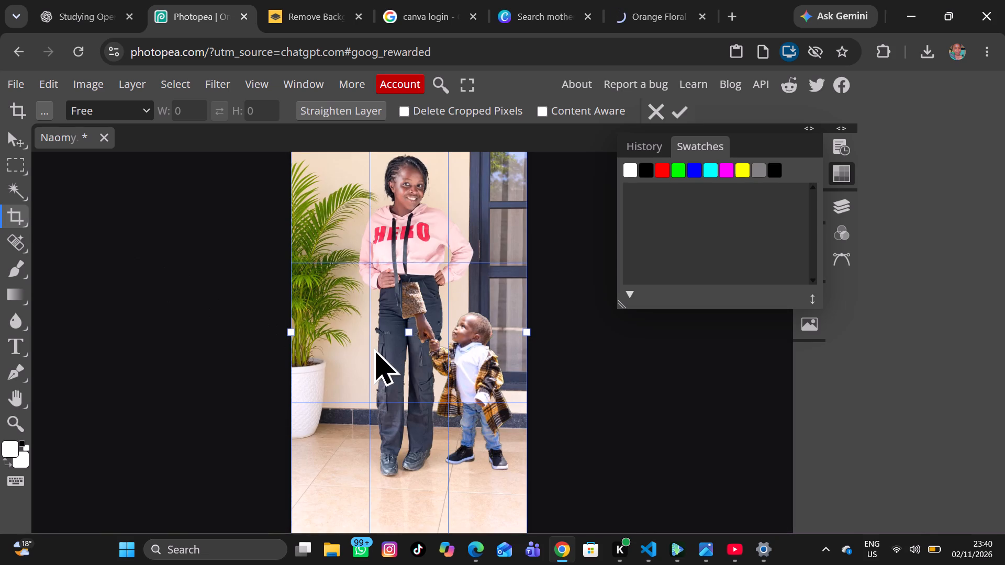
Move the centre point of the full-image crop frame onto the leftover sleeve and arm.
left_click(403, 330)
left_click_drag(403, 330, 403, 324)
left_click_drag(403, 324, 424, 307)
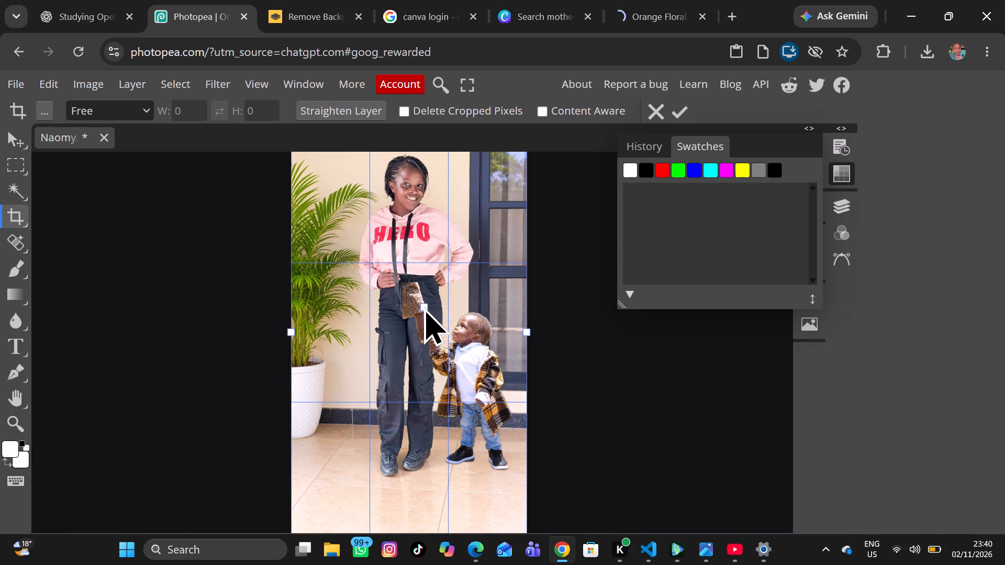
left_click(424, 307)
left_click(420, 304)
left_click(420, 304)
double_click(420, 304)
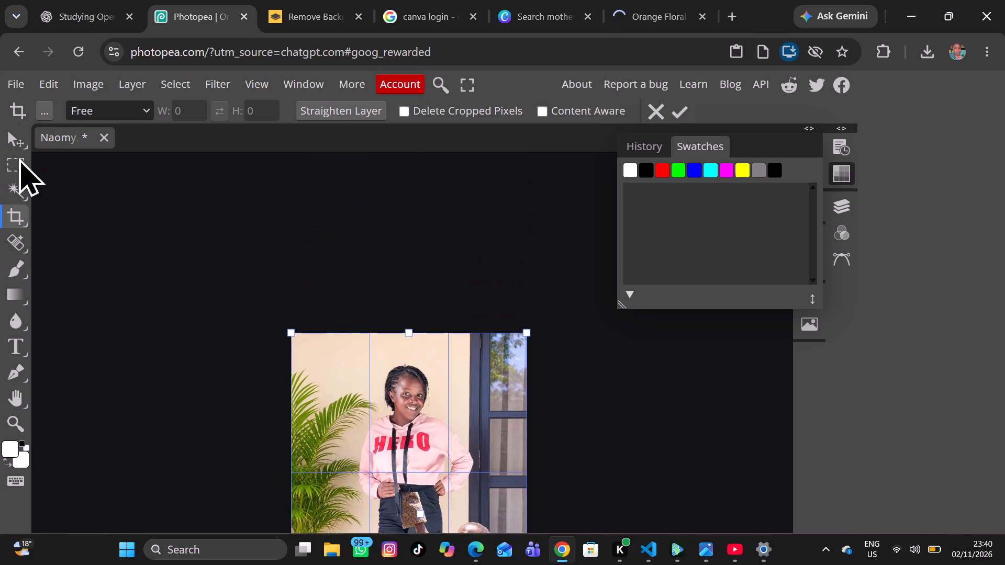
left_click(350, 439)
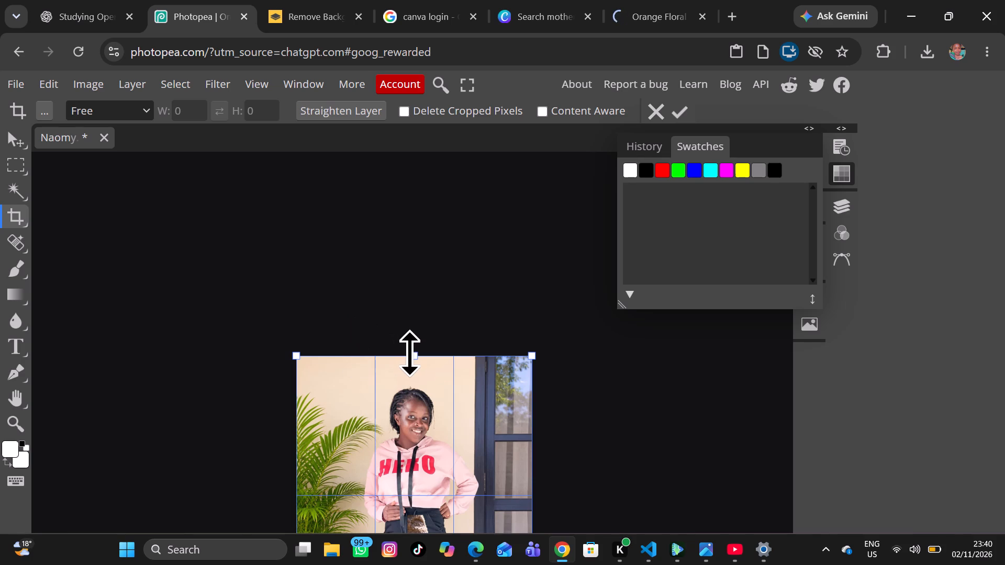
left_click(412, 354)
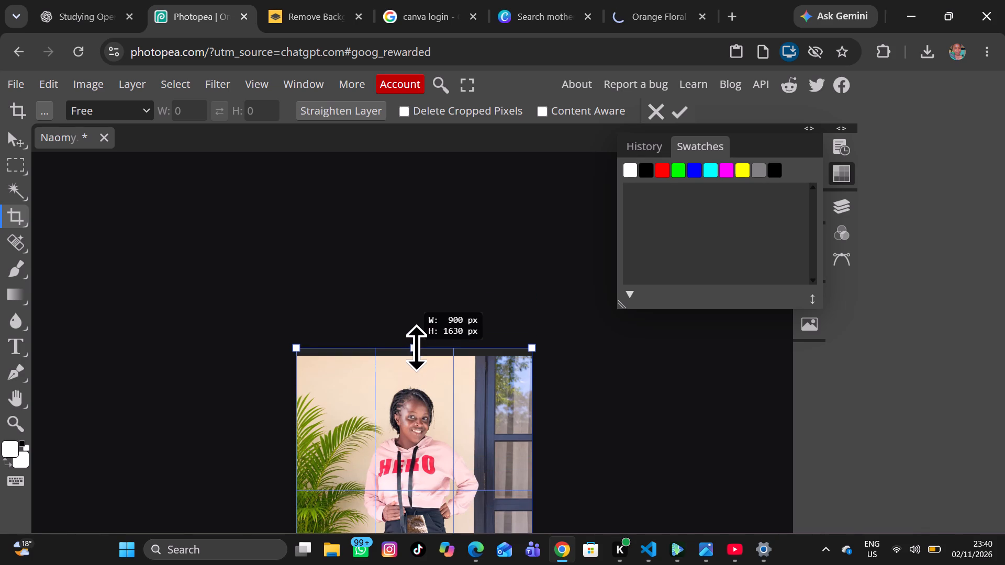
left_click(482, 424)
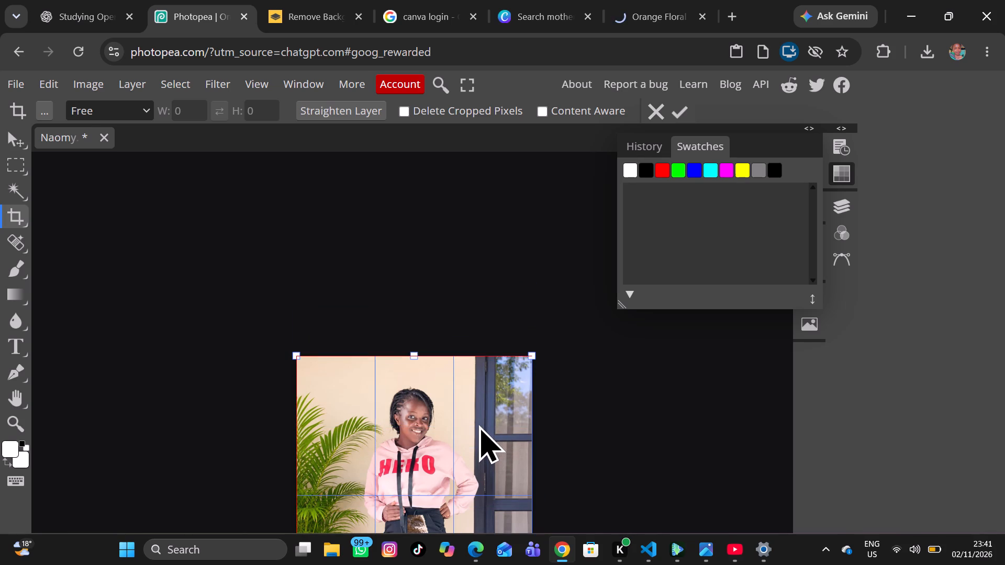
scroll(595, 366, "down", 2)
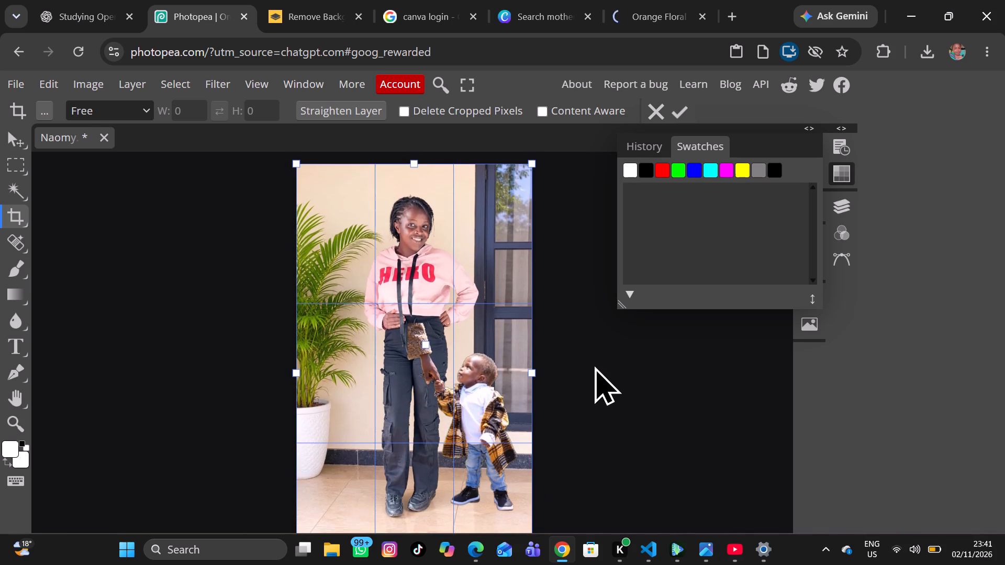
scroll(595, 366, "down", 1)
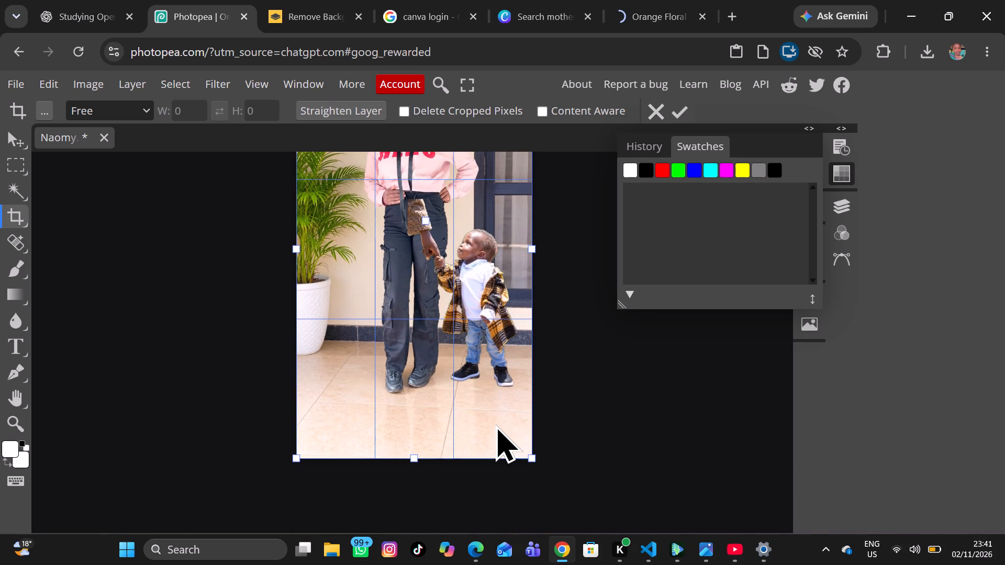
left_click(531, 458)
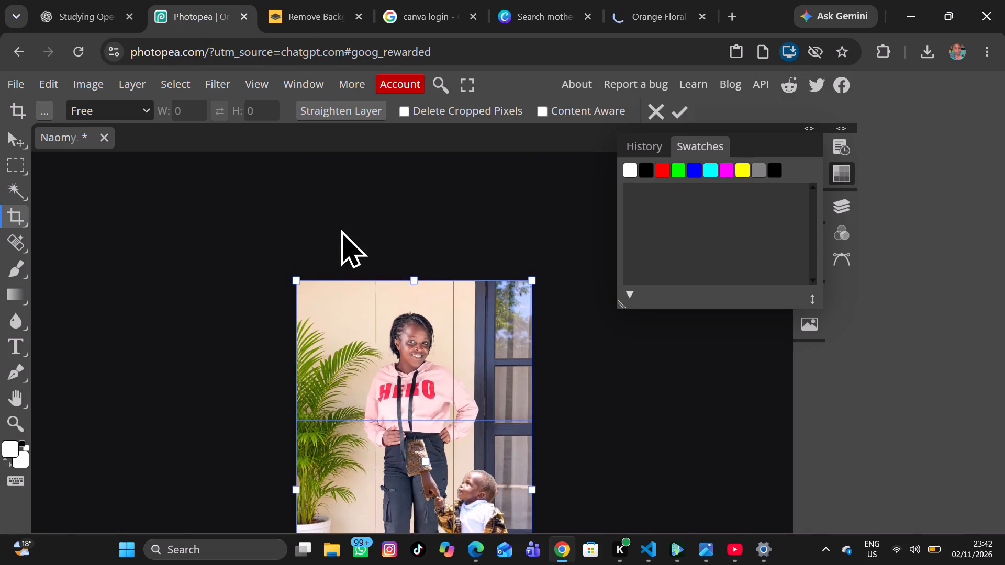
scroll(448, 366, "down", 3)
left_click(465, 342)
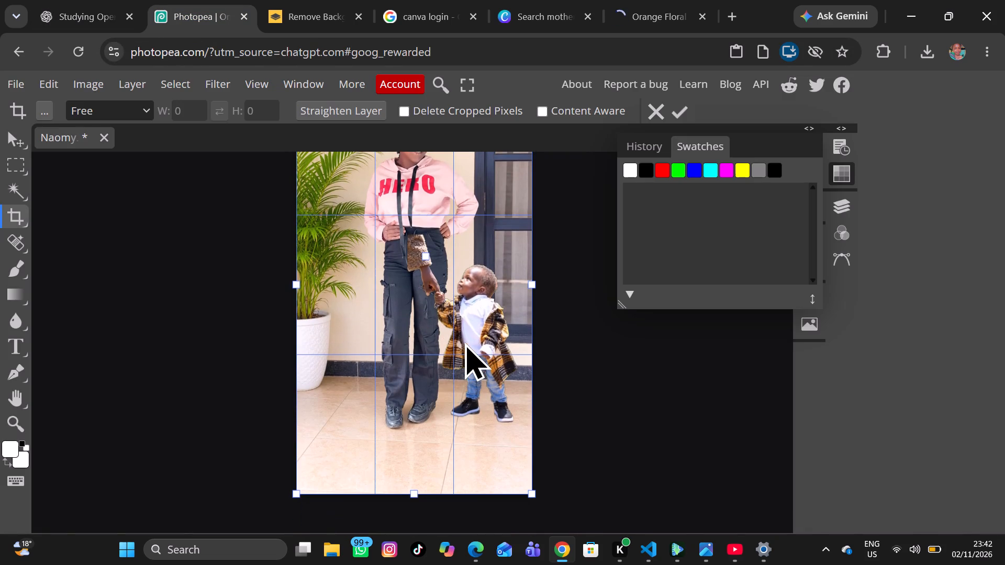
left_click(465, 342)
left_click(495, 335)
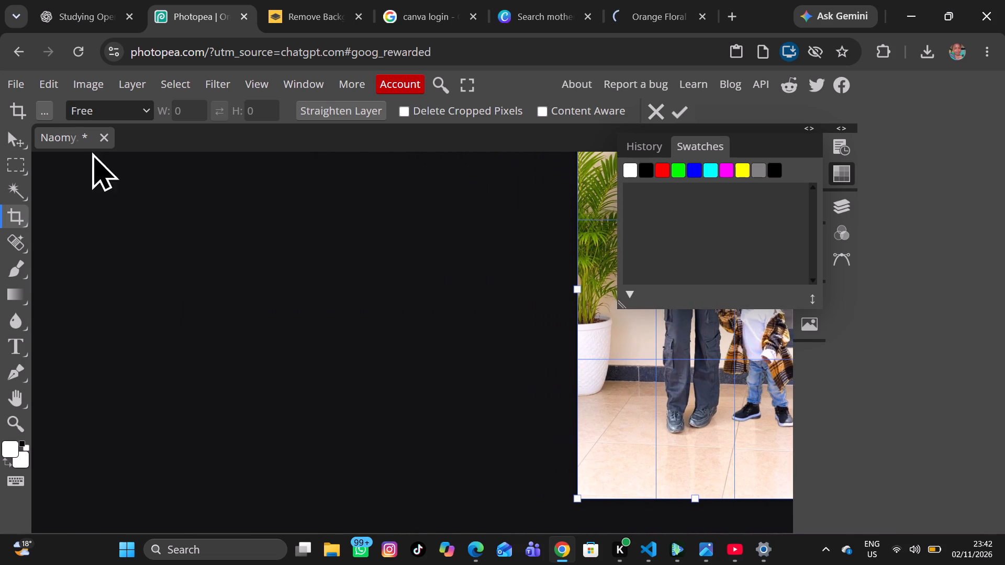
scroll(288, 376, "left", 3)
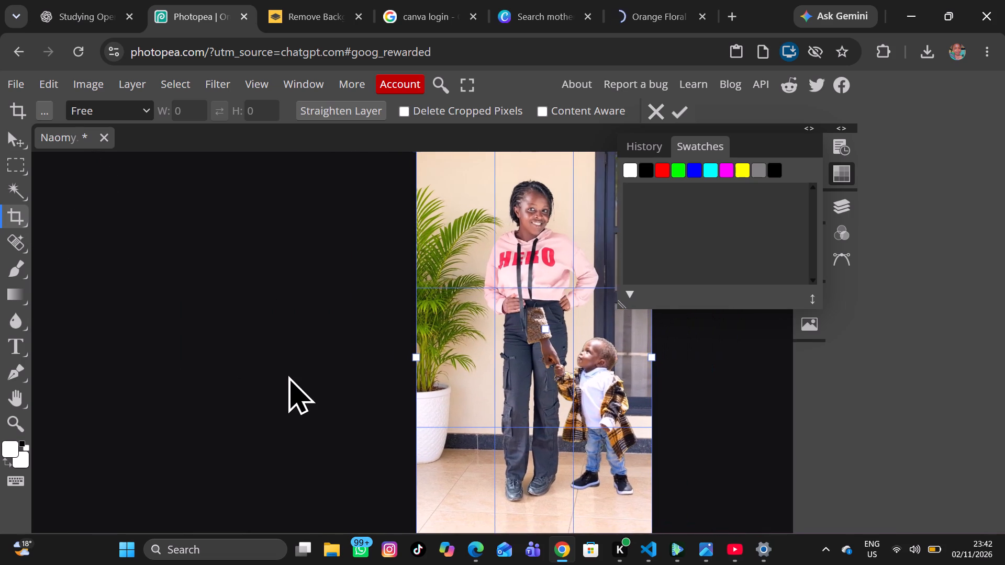
scroll(288, 376, "left", 3)
left_click(461, 381)
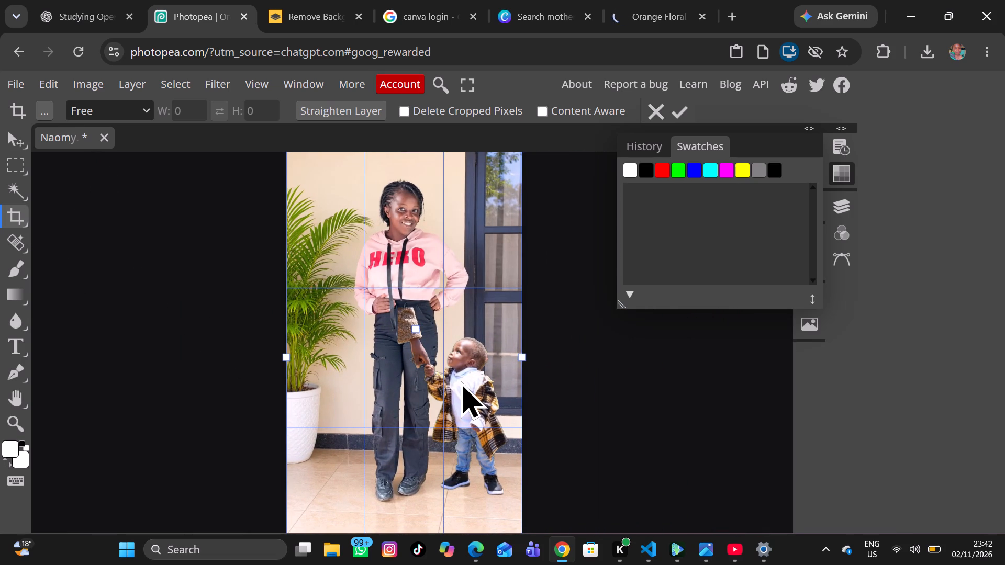
left_click(481, 406)
key("ctrl+z")
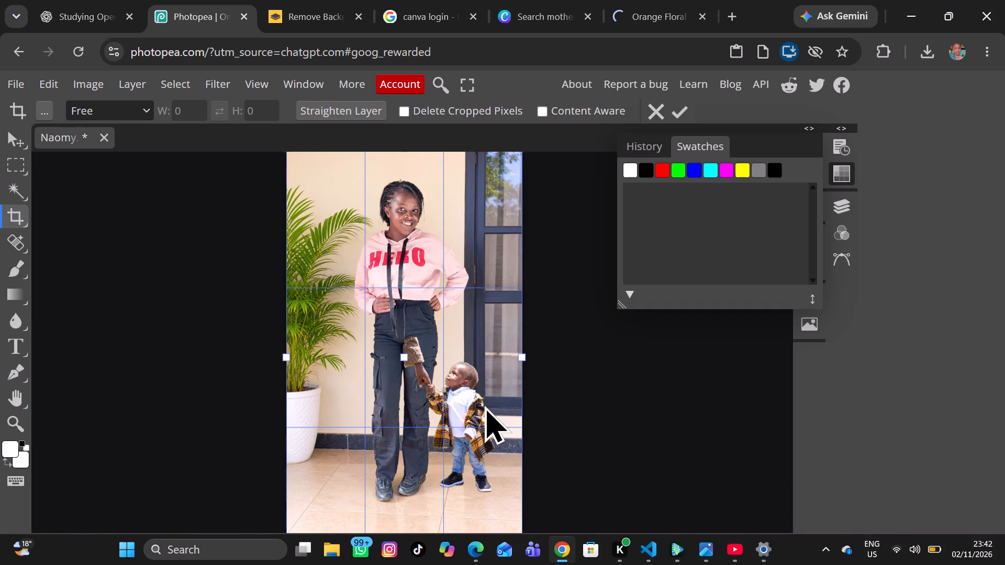
key("ctrl+z")
key("ctrl+z")
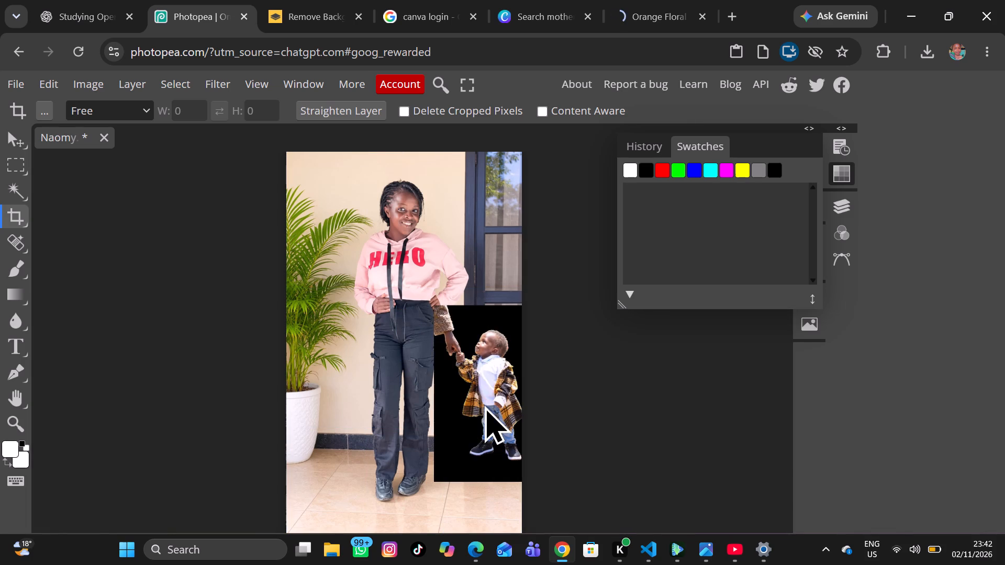
key("ctrl+z")
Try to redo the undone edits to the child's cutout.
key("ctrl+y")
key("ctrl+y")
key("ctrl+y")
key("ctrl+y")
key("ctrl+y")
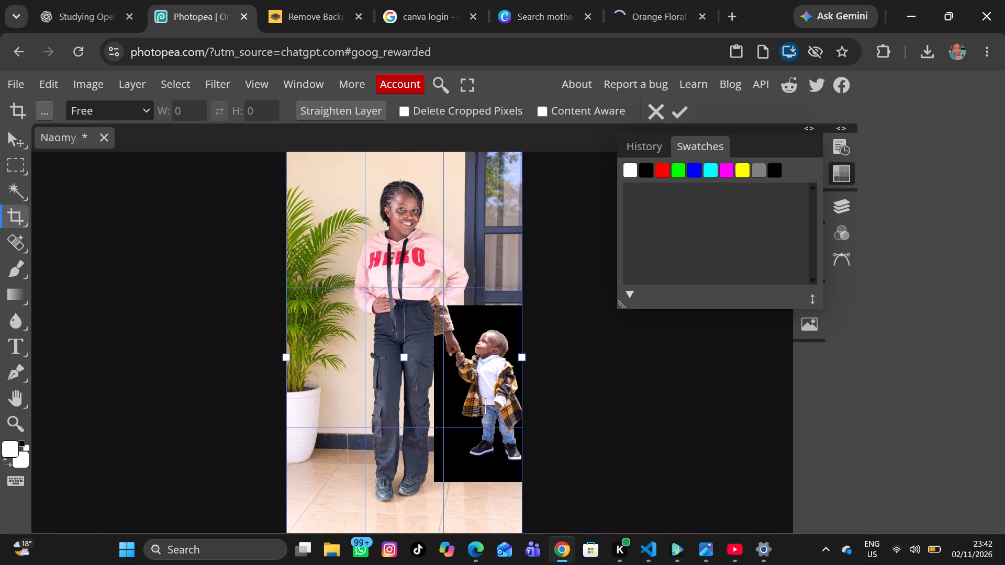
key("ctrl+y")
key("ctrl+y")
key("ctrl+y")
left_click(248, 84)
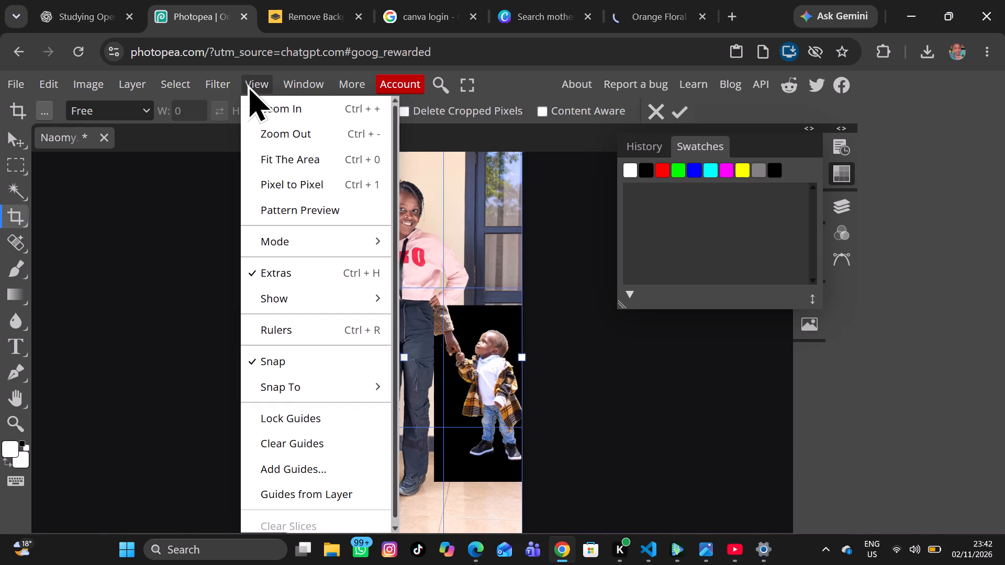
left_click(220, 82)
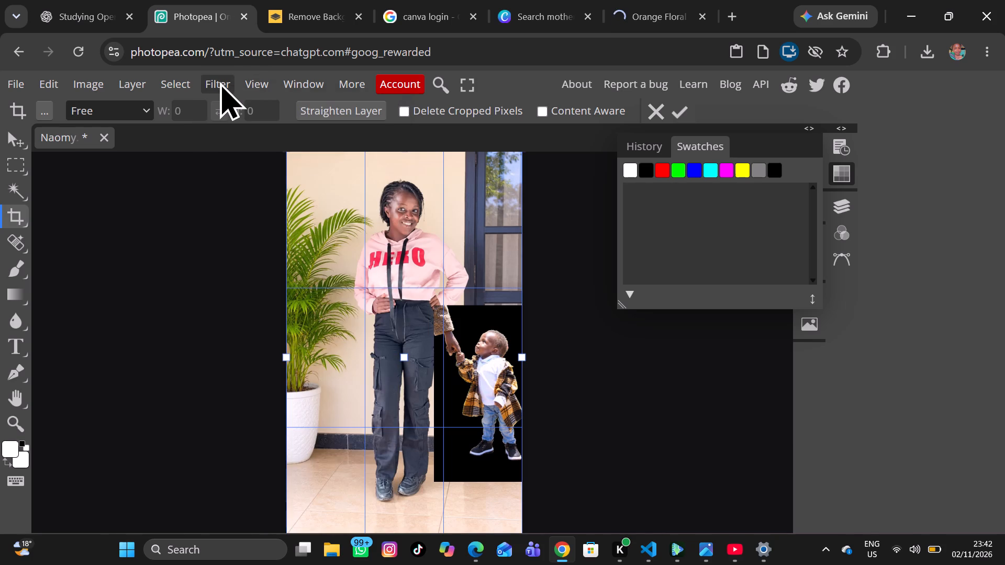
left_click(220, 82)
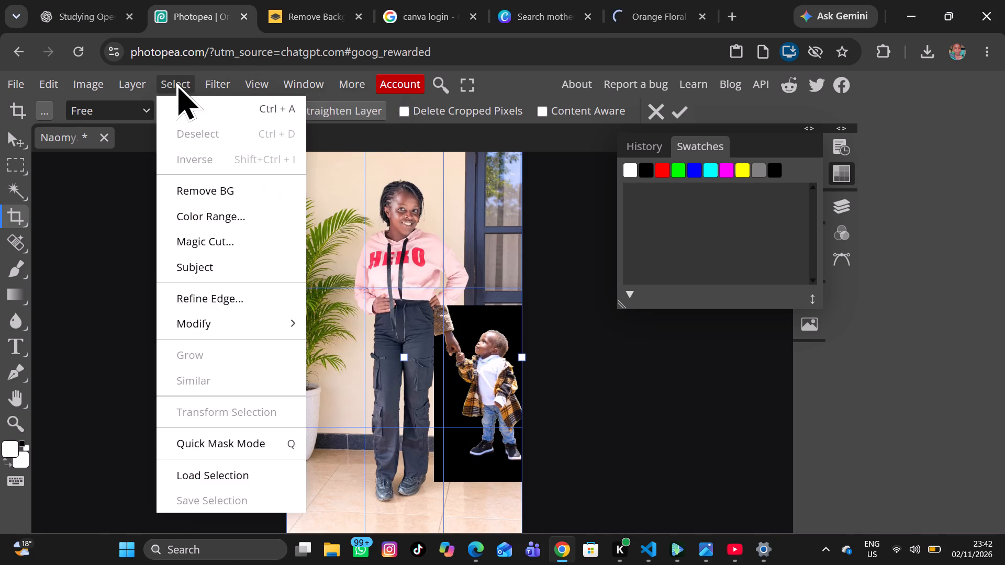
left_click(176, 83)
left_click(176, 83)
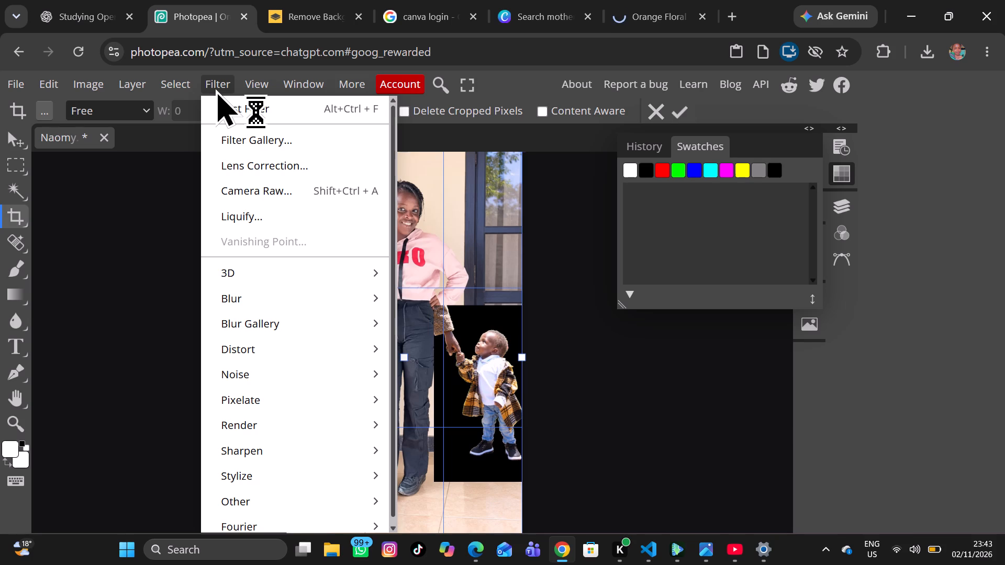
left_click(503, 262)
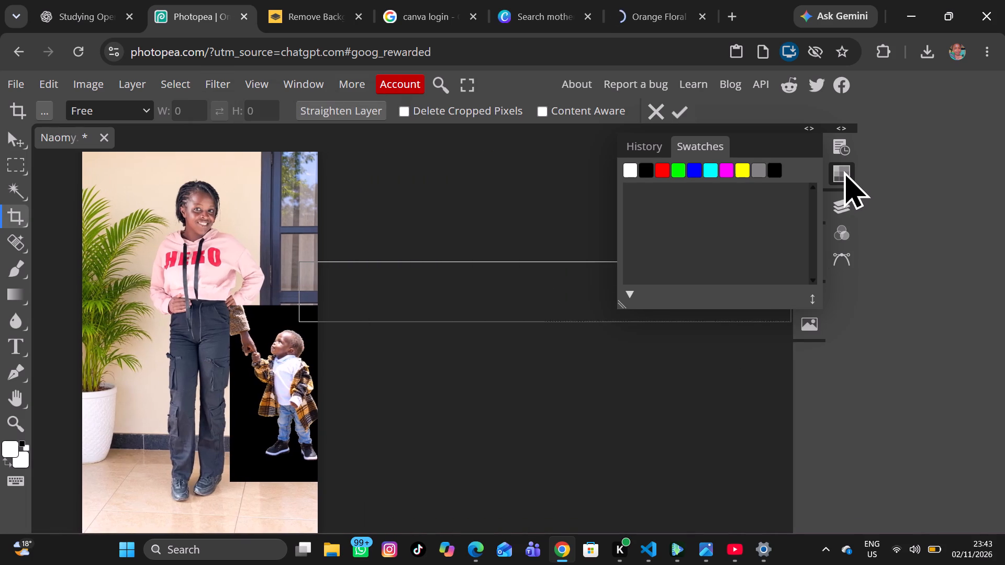
Collapse the Swatches panel covering the canvas.
left_click(842, 171)
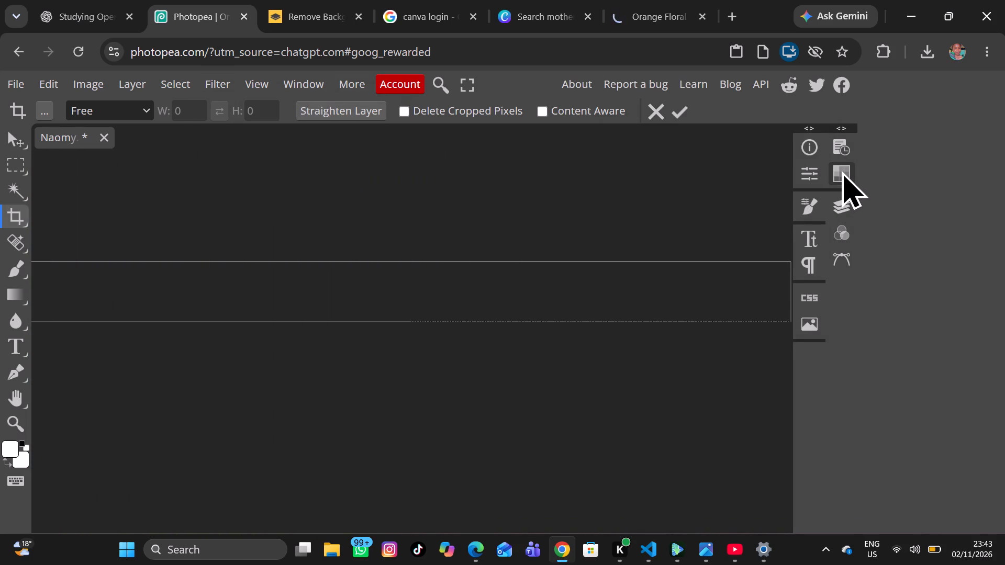
scroll(460, 332, "right", 5)
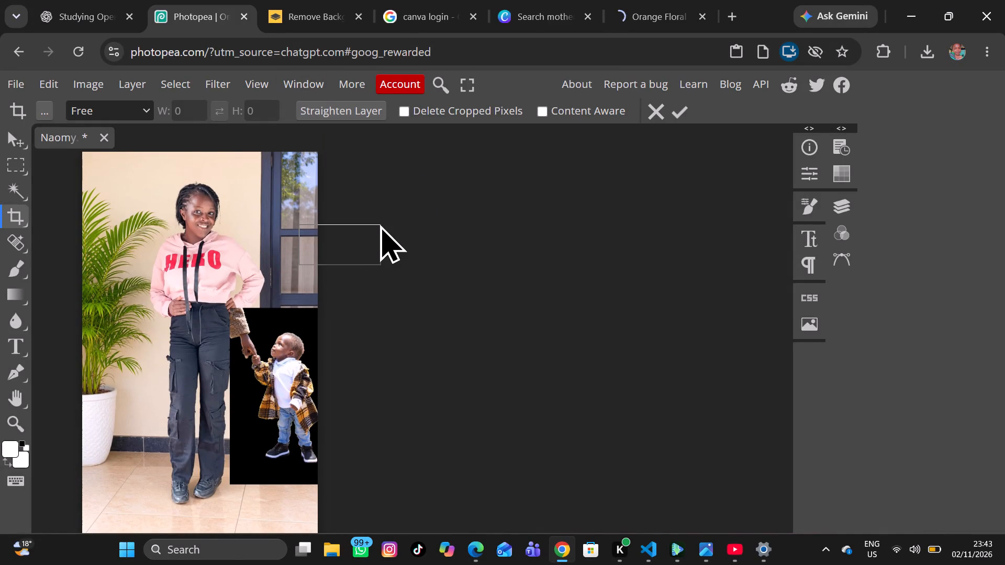
Undo all remaining edits and the stray crop frame, back to the original Naomy.jpg photo without the child.
key("ctrl+z")
key("ctrl+z")
key("ctrl+z")
key("ctrl+z")
key("ctrl+z")
key("ctrl+z")
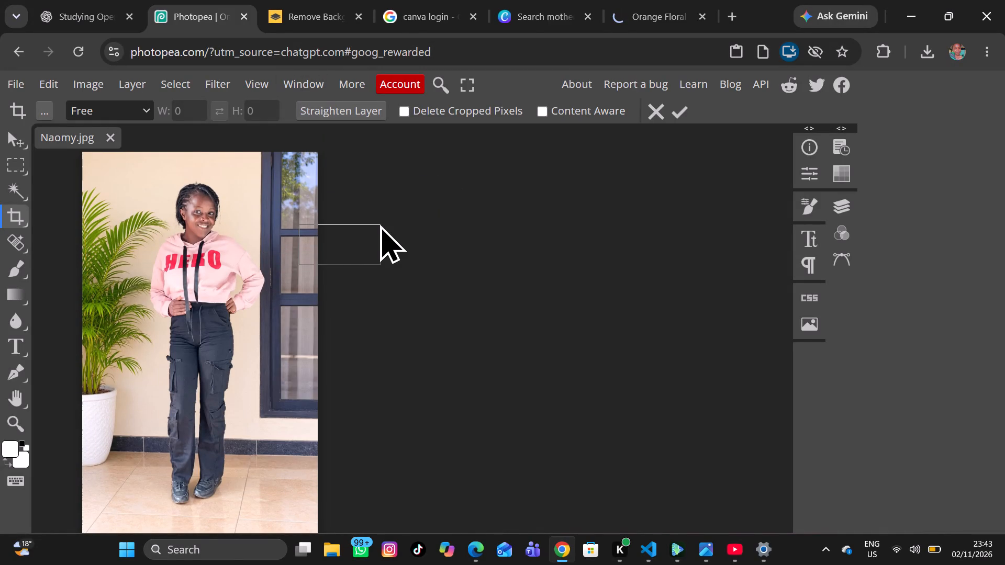
key("ctrl+z")
key("ctrl+z")
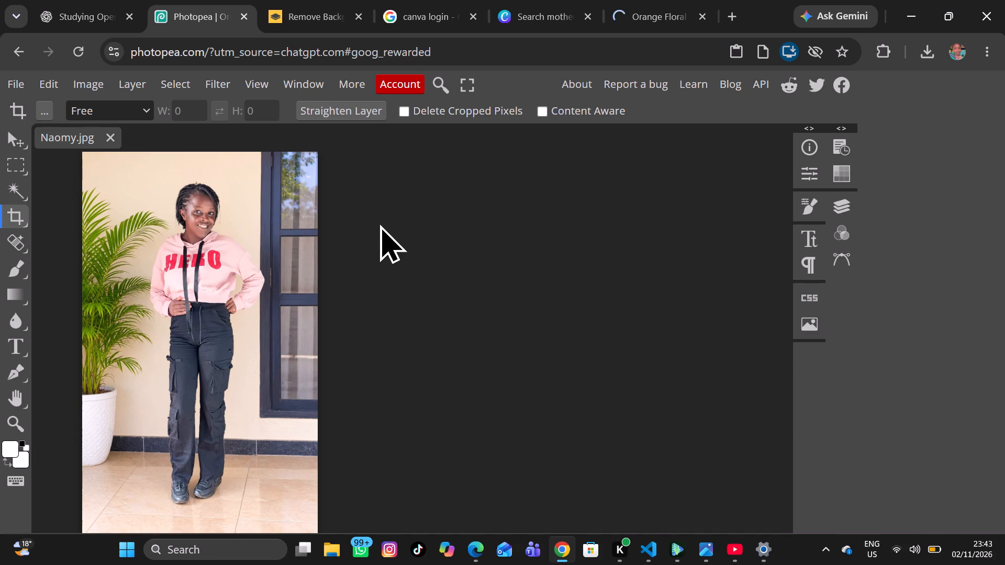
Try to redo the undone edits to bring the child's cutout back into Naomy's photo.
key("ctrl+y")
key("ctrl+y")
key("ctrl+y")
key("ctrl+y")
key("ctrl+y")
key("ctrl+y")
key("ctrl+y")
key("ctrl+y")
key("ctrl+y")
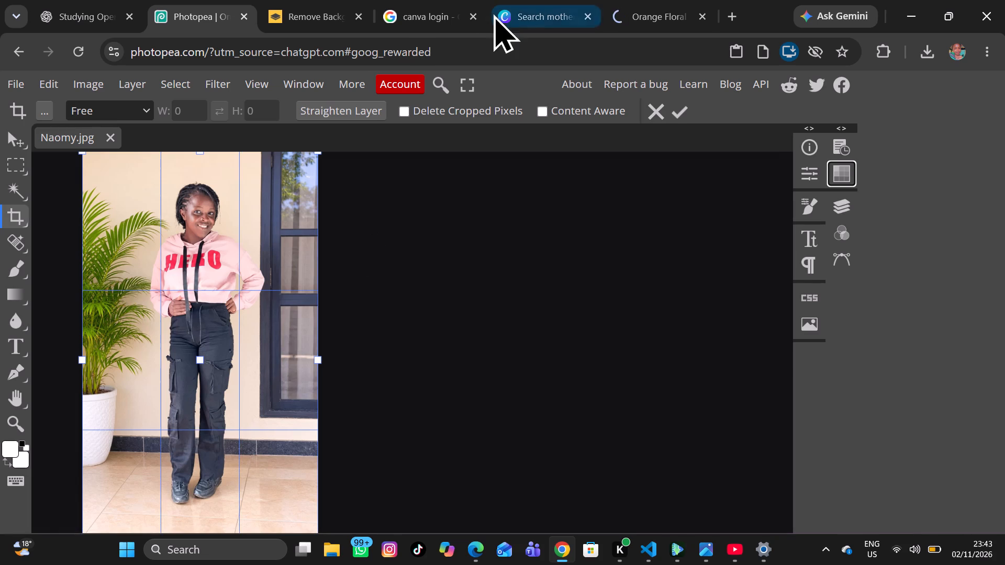
Shrink the maximized browser window to a smaller floating window over the desktop.
left_click(939, 4)
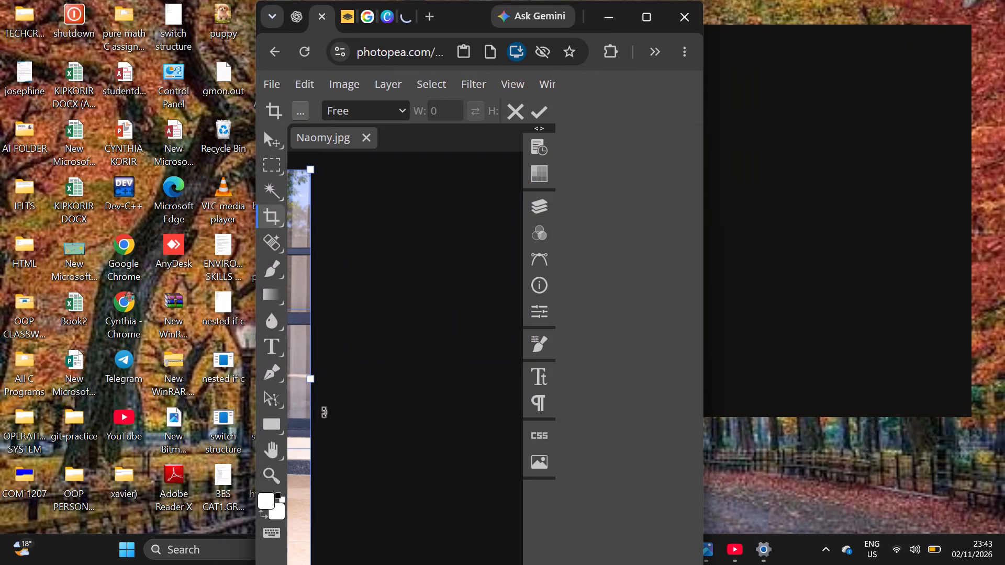
Maximize the floating browser window again.
left_click(635, 12)
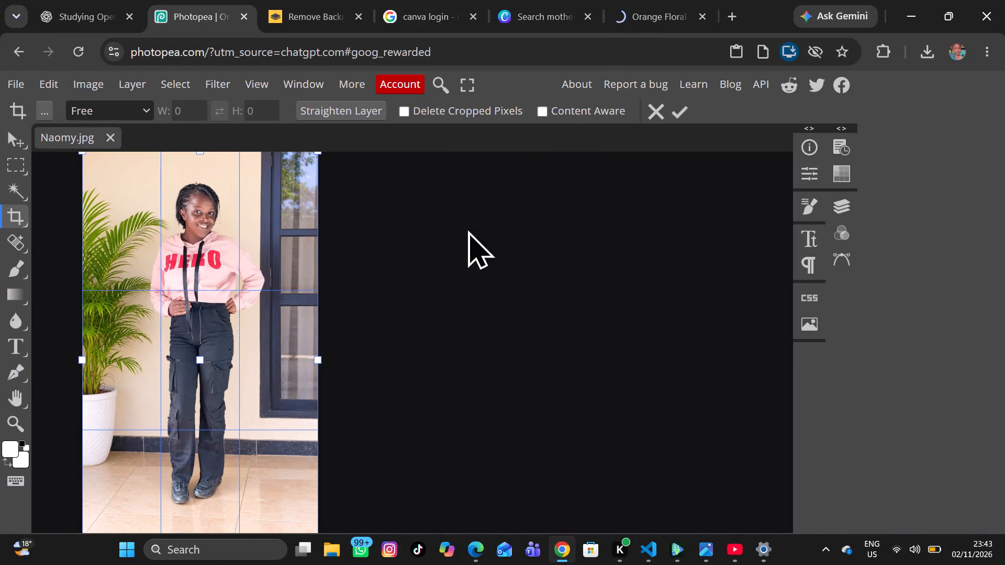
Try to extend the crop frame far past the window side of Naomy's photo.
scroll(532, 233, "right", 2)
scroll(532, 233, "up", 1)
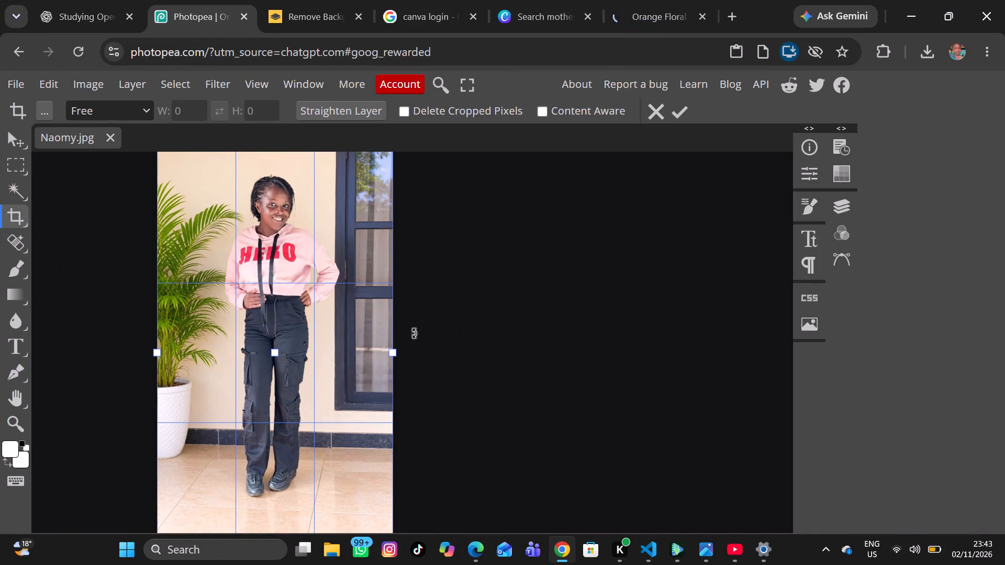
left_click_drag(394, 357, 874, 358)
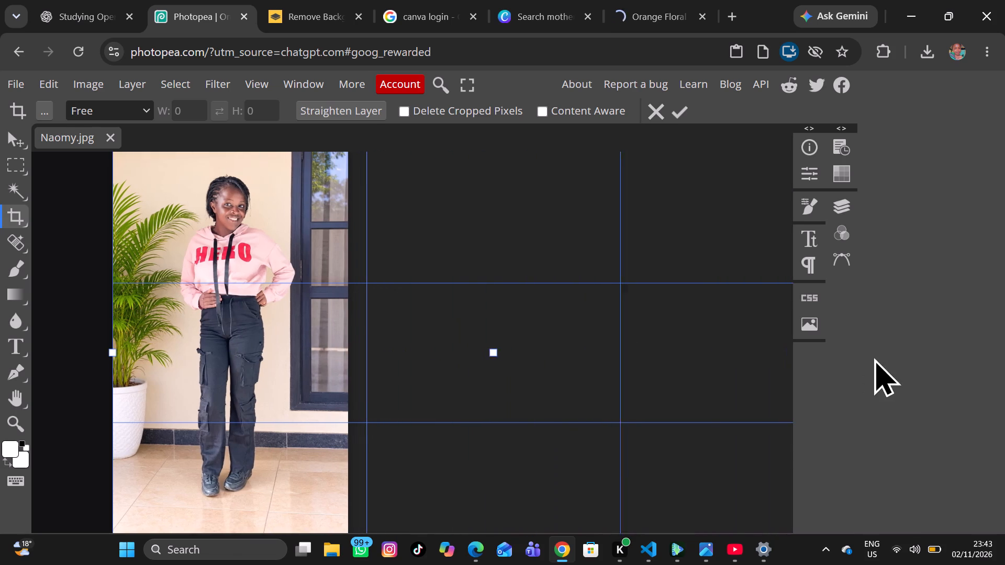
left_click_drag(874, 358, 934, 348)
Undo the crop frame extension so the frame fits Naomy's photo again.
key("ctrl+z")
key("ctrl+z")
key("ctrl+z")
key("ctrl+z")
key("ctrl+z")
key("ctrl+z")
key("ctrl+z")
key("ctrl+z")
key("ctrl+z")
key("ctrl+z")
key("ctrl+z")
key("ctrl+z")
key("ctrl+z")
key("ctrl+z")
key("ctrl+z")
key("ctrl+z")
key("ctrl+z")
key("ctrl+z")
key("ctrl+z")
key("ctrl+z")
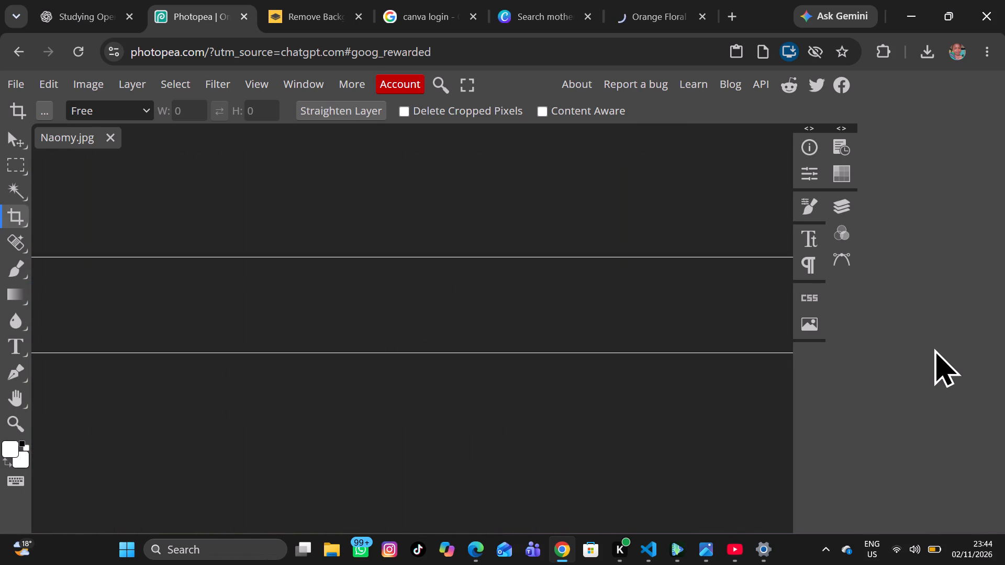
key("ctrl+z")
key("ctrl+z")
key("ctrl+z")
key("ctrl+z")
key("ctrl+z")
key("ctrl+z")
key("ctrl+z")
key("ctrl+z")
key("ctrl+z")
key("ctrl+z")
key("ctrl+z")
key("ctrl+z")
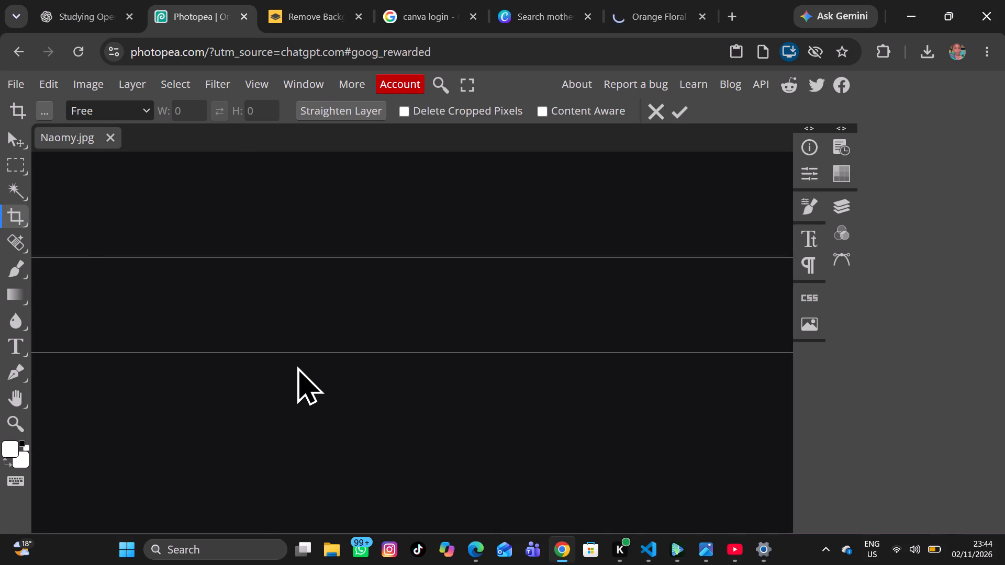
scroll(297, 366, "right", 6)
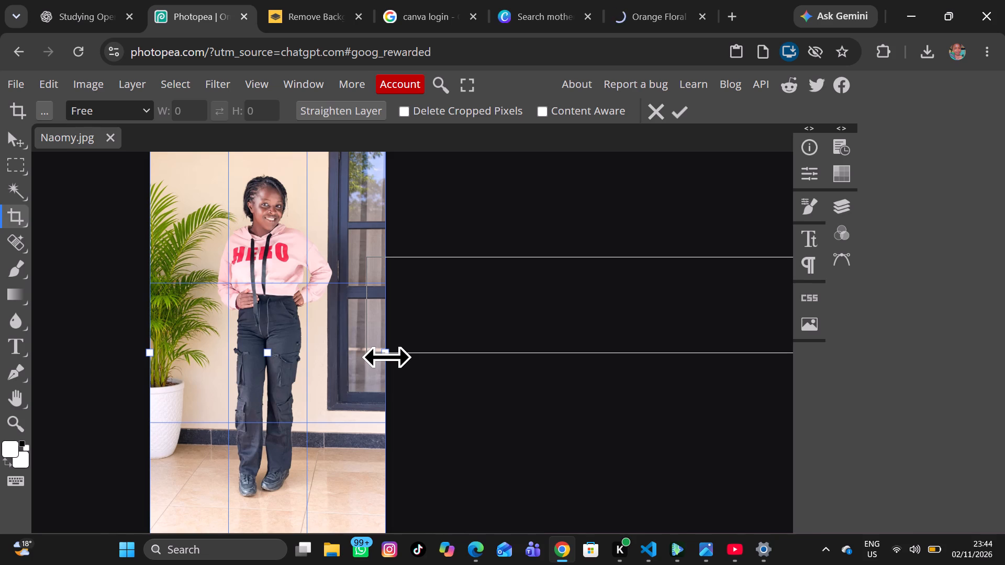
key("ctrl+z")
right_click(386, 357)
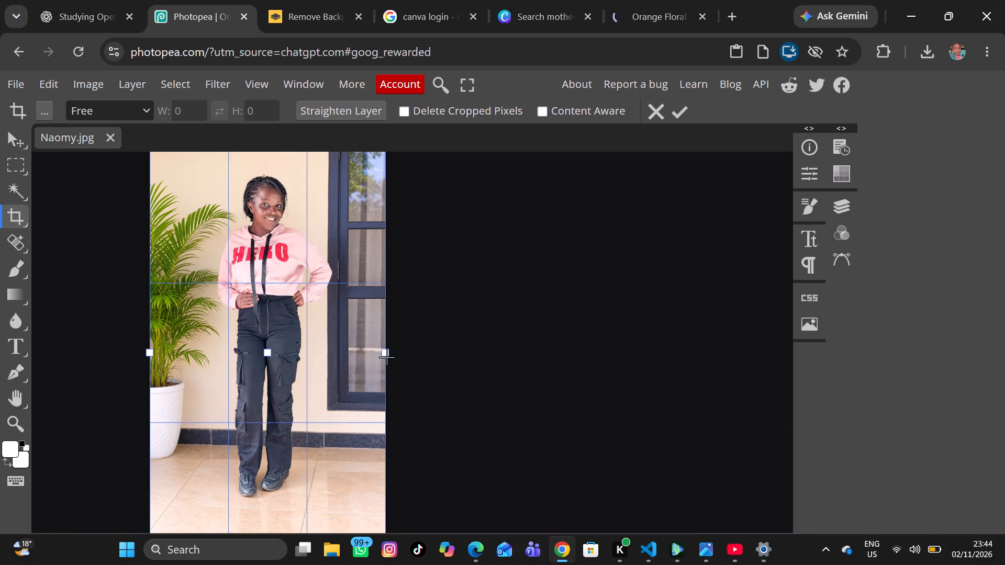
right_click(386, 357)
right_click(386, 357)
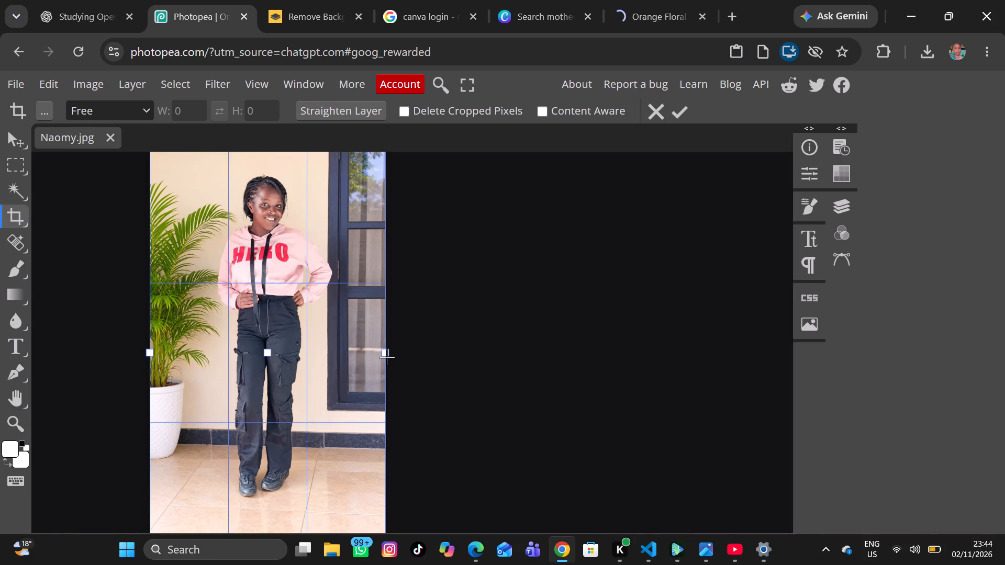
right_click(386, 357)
Switch from cropping to the Spot Healing Brush and dab the wall between the plant and Naomy's hip.
left_click(17, 237)
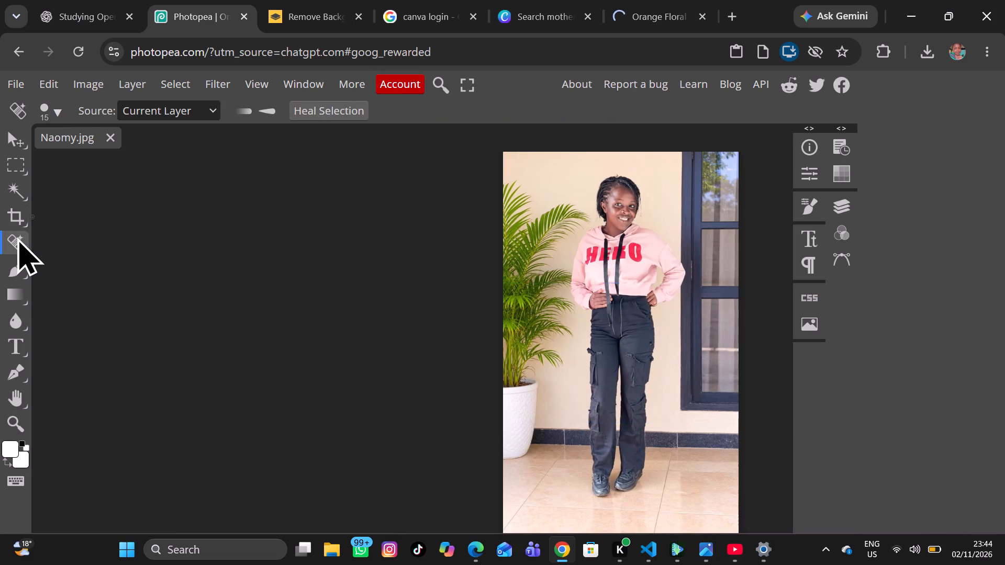
scroll(17, 237, "up", 1)
scroll(244, 303, "left", 2)
left_click(351, 313)
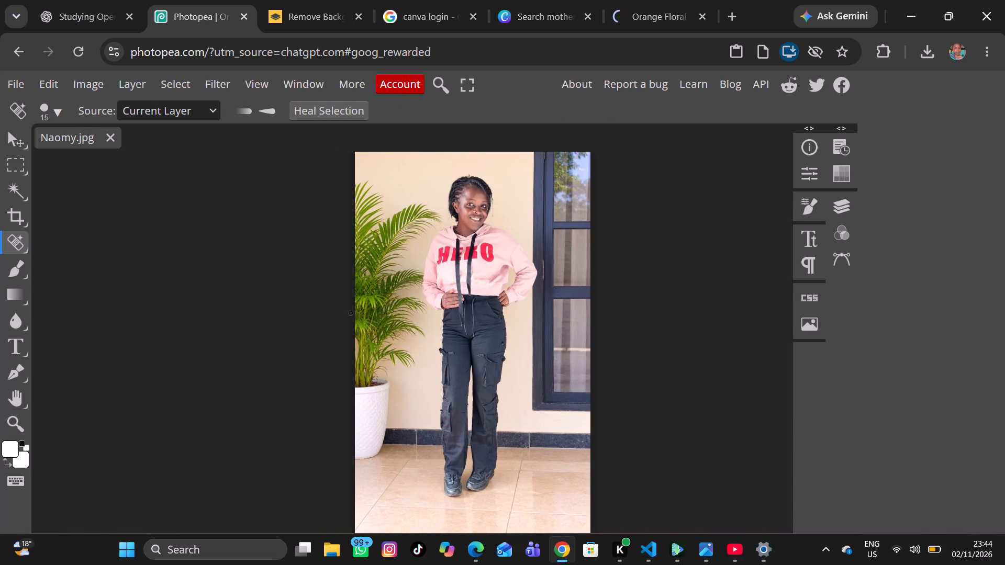
left_click(432, 333)
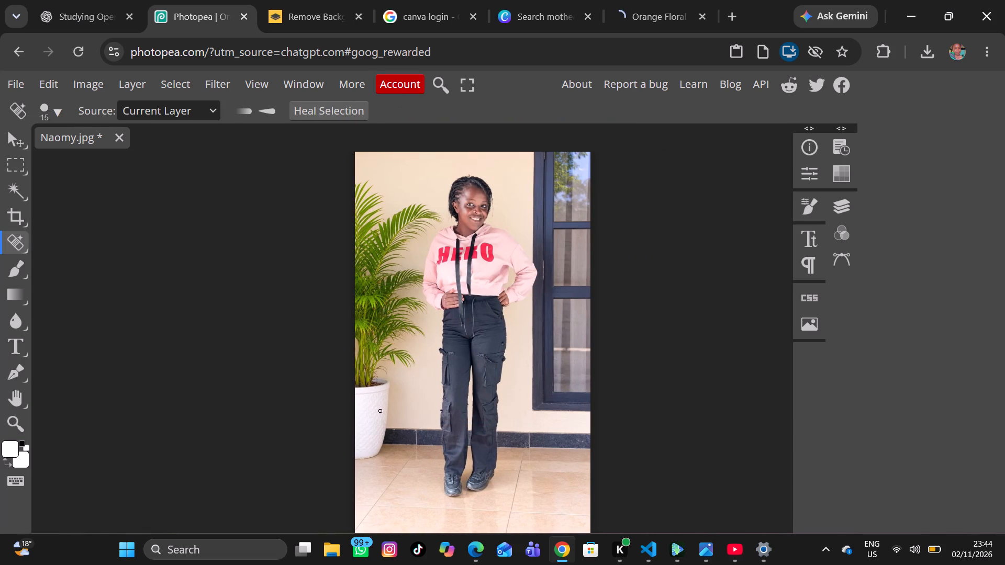
Find the Robin image in the Screenshots folder in File Explorer and place it onto Naomy's photo in Photopea.
left_click(336, 561)
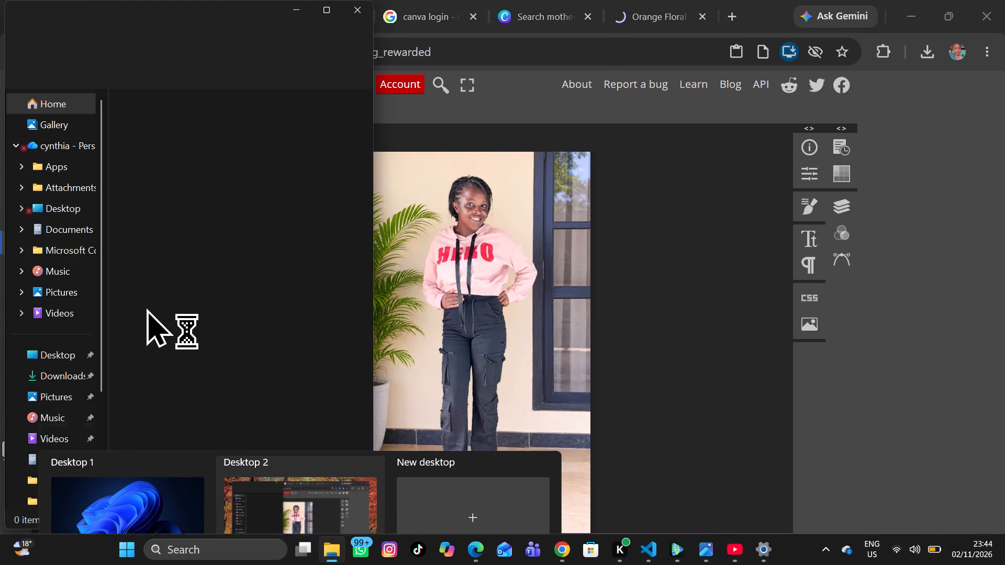
left_click(60, 391)
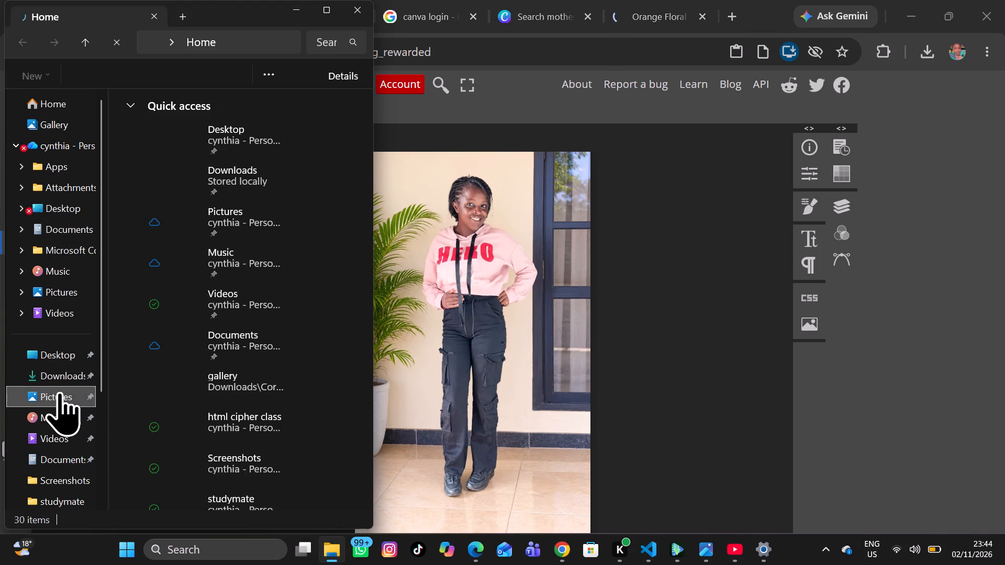
left_click(162, 157)
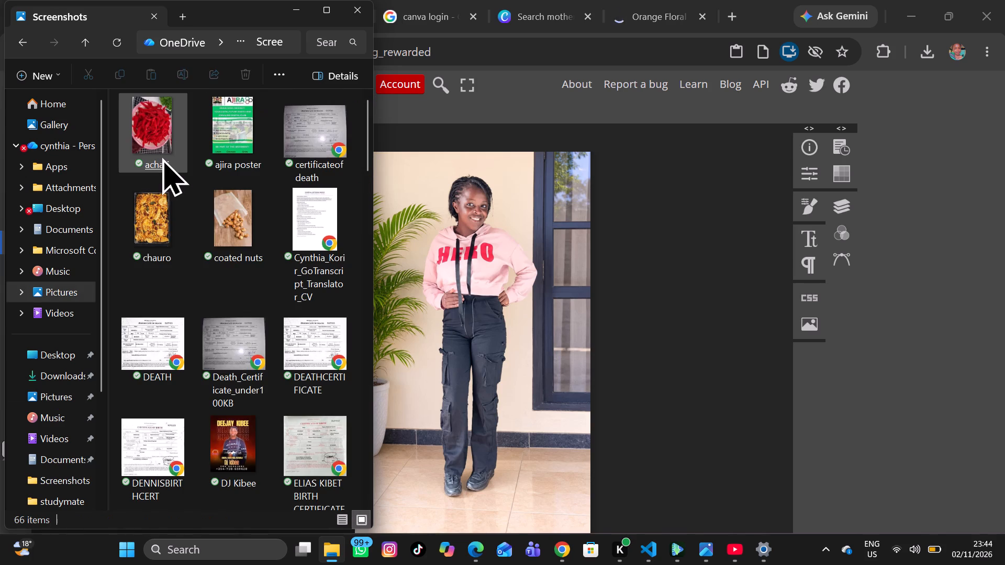
scroll(234, 342, "down", 3)
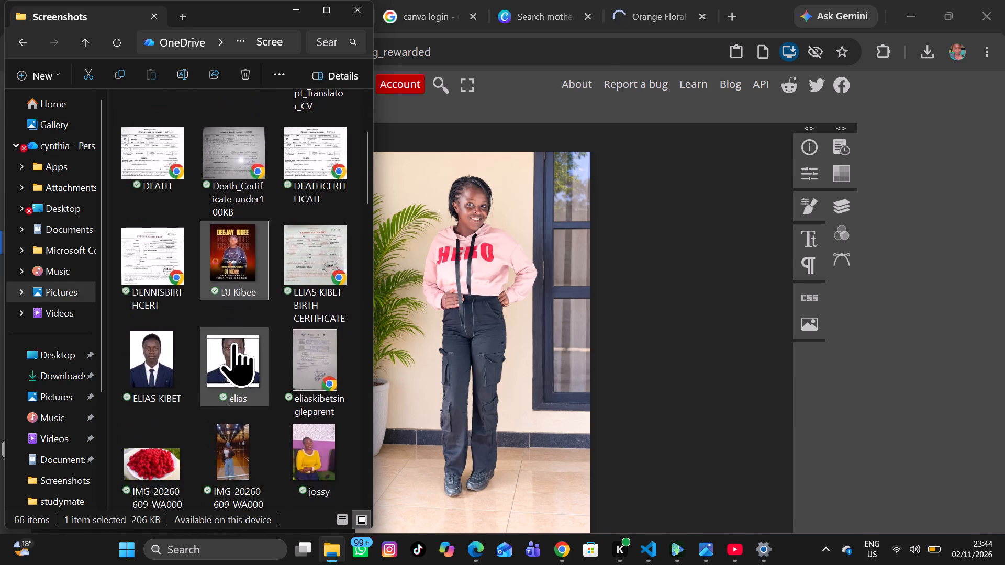
scroll(234, 342, "down", 1)
scroll(228, 424, "down", 3)
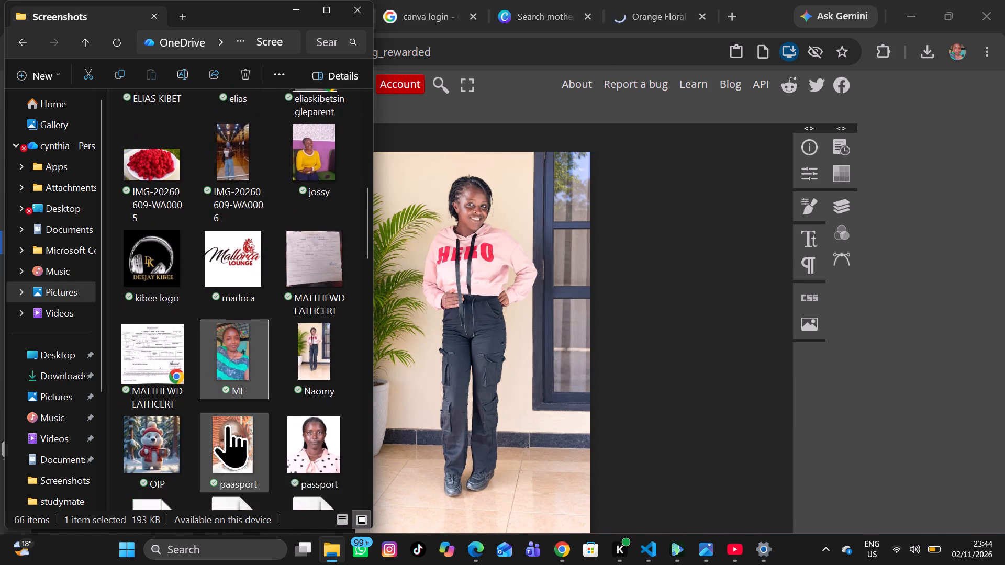
scroll(228, 424, "down", 3)
left_click_drag(146, 387, 182, 378)
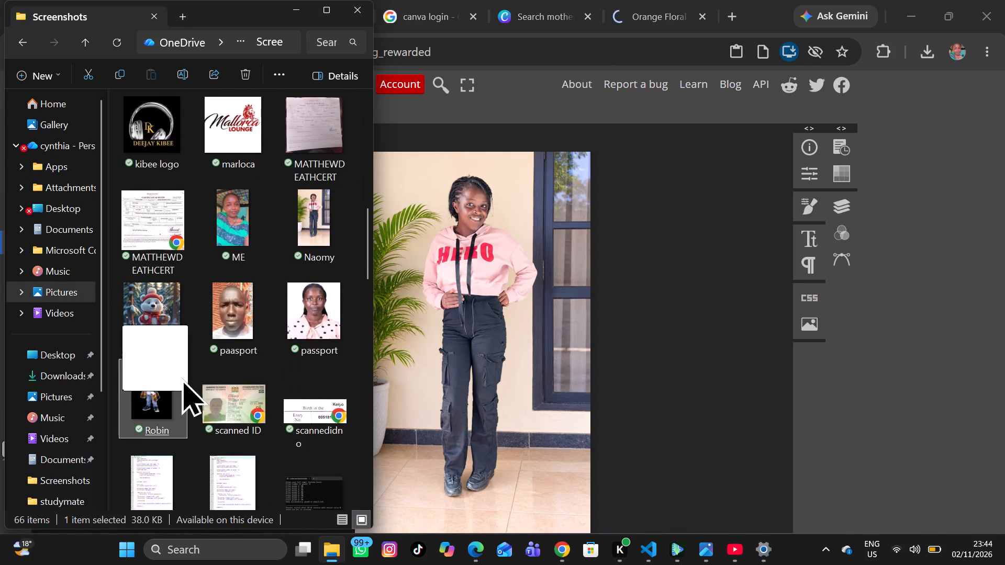
left_click_drag(182, 378, 545, 428)
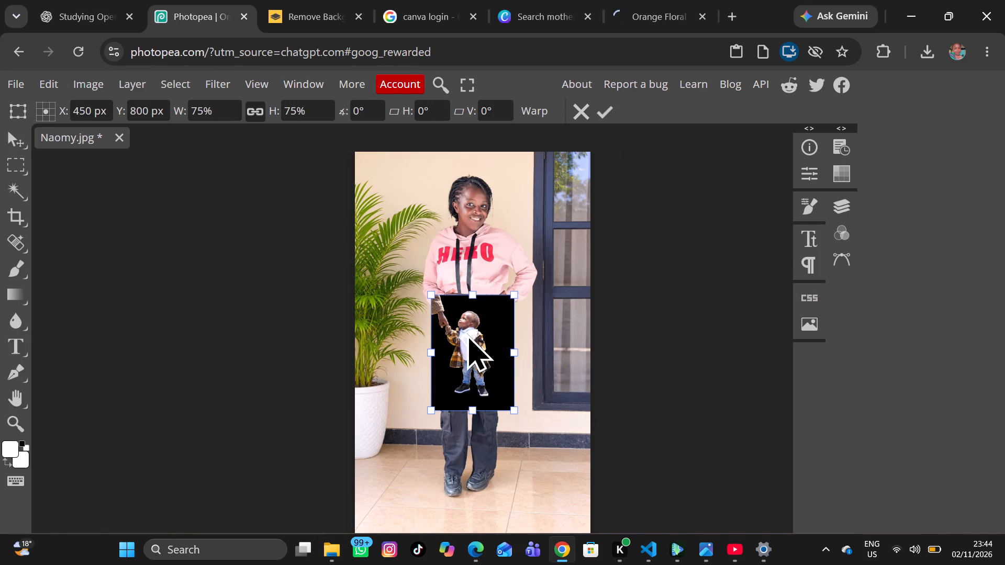
Move the placed Robin image beside Naomy's lower legs, at about X 712 px, Y 1094 px.
left_click_drag(469, 338, 543, 391)
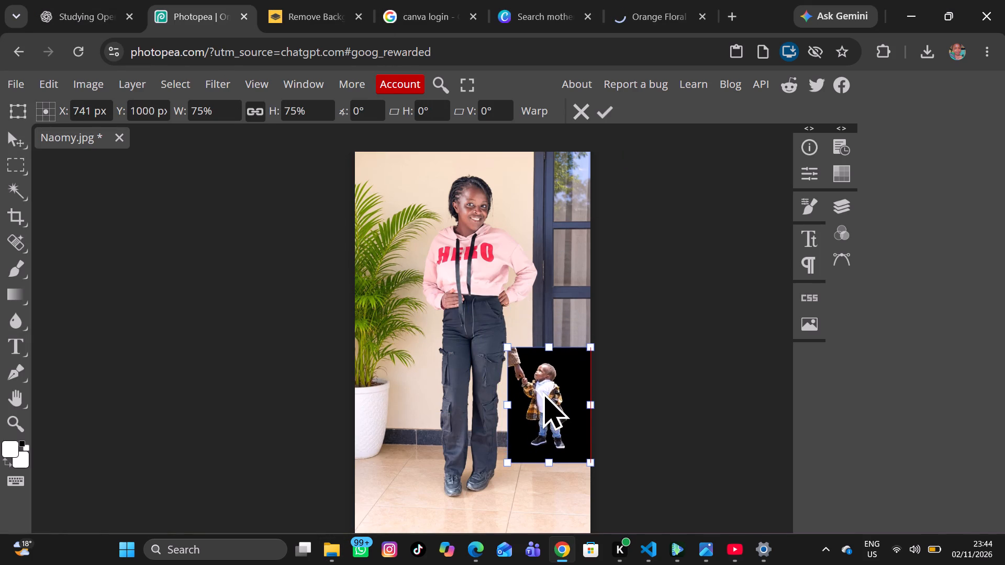
left_click_drag(543, 391, 538, 415)
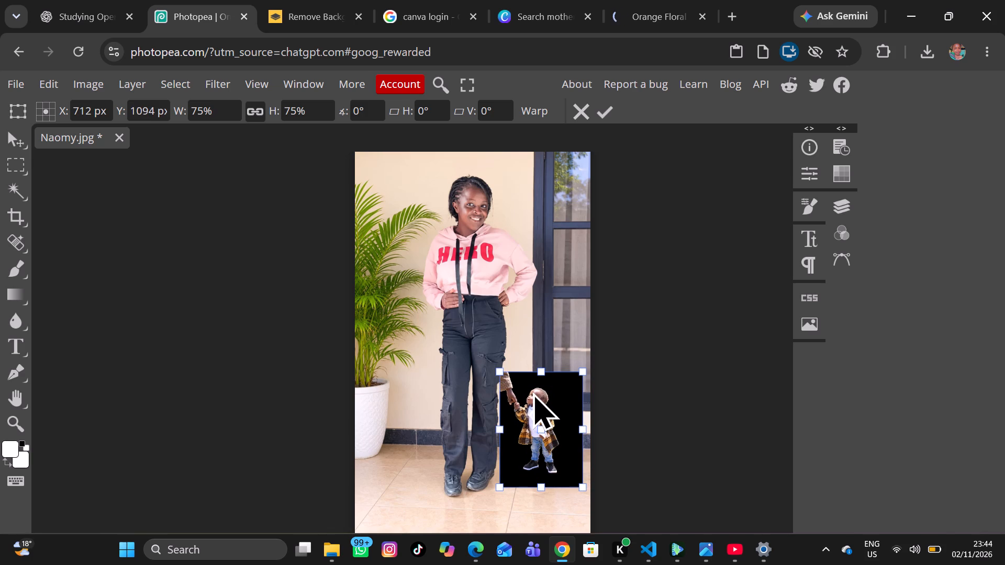
left_click(533, 392)
Resize the whole image to 1000 px wide and 1778 px high, keeping the proportions and 72 DPI.
left_click(84, 79)
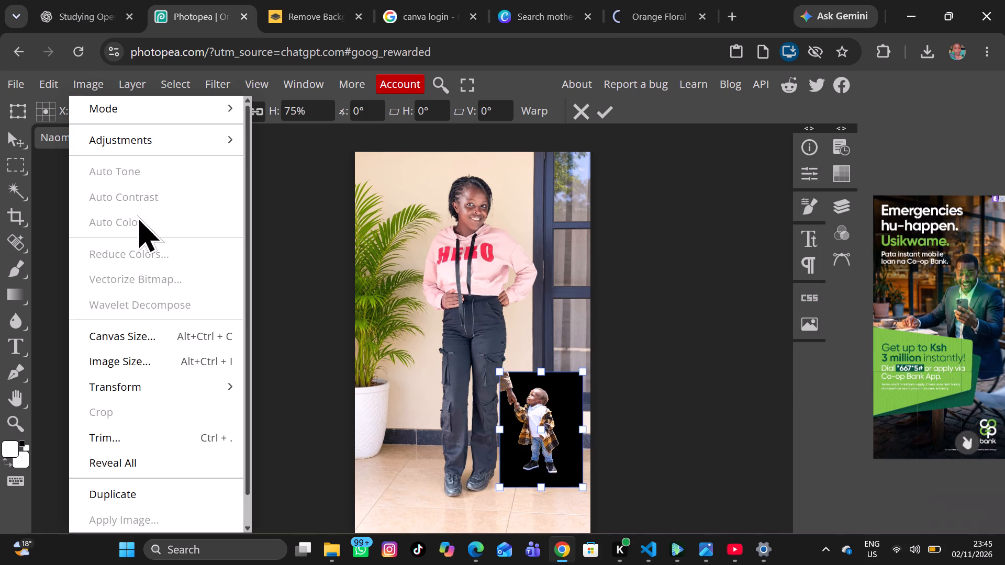
left_click(154, 355)
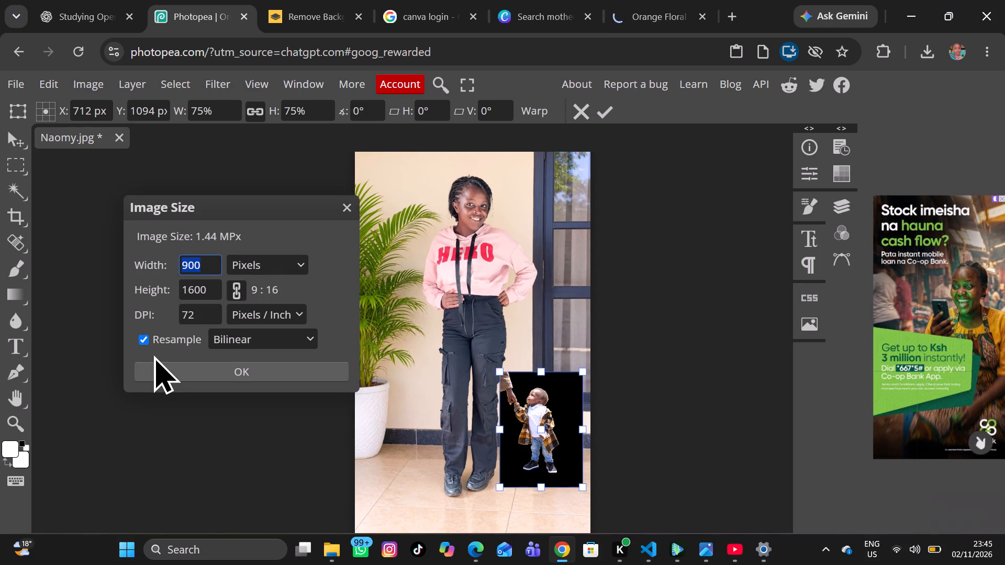
left_click(206, 275)
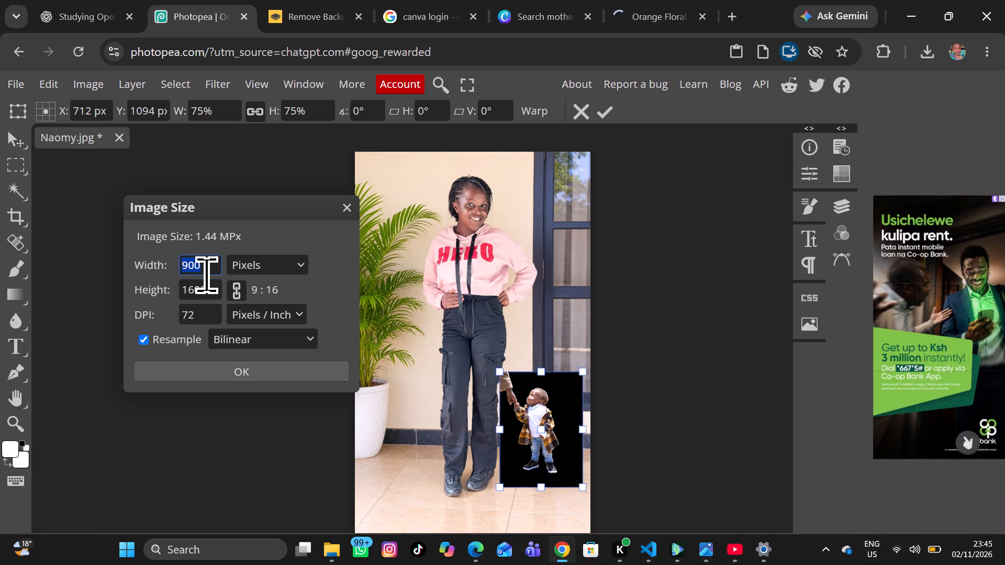
key("BackSpace")
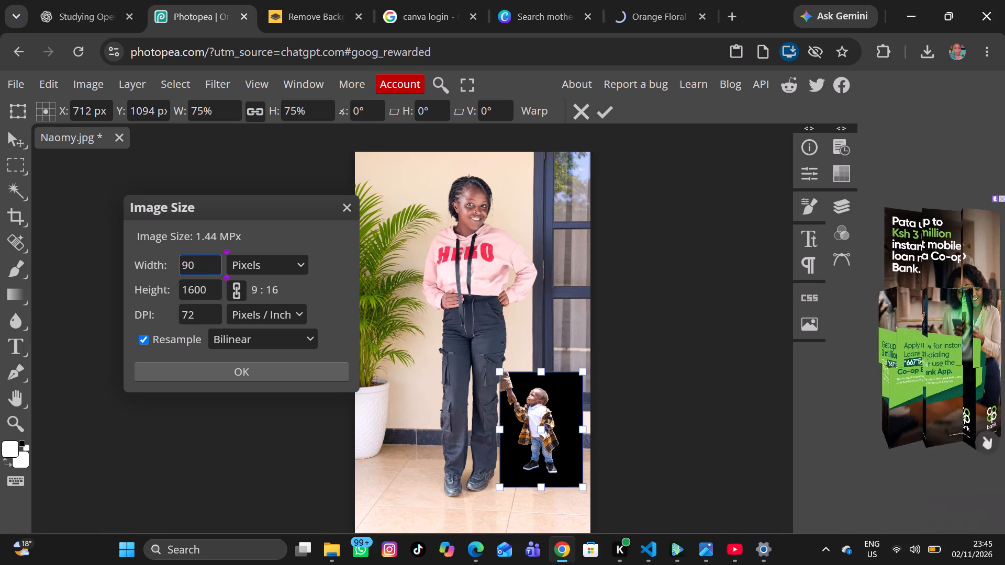
key("BackSpace")
key("BackSpace")
key("1")
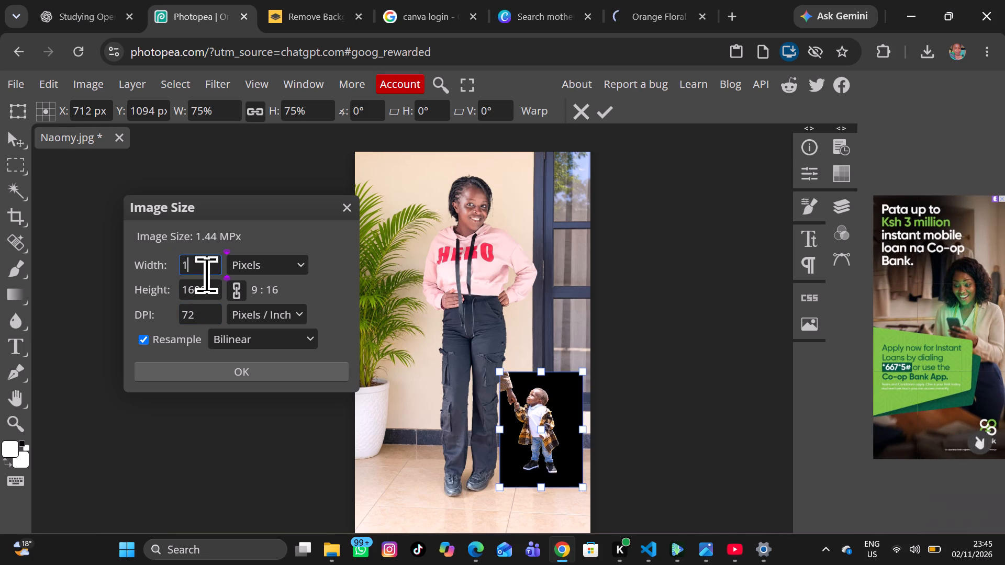
type("000")
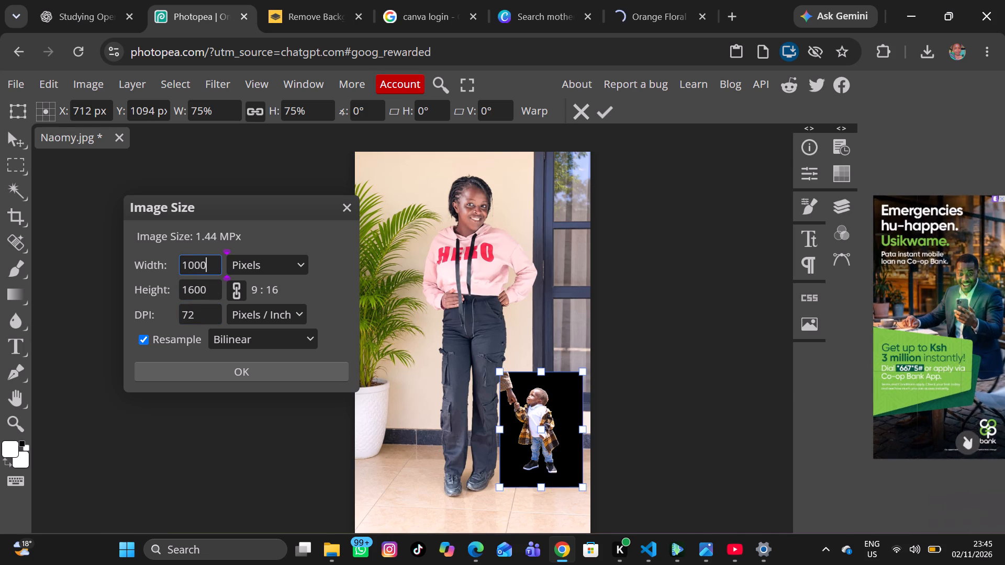
left_click(203, 290)
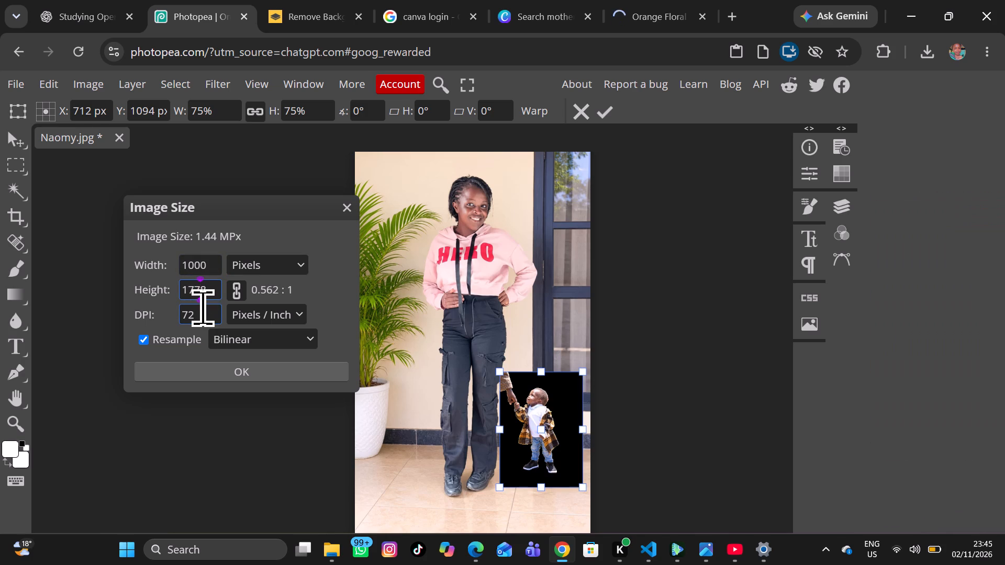
left_click(203, 308)
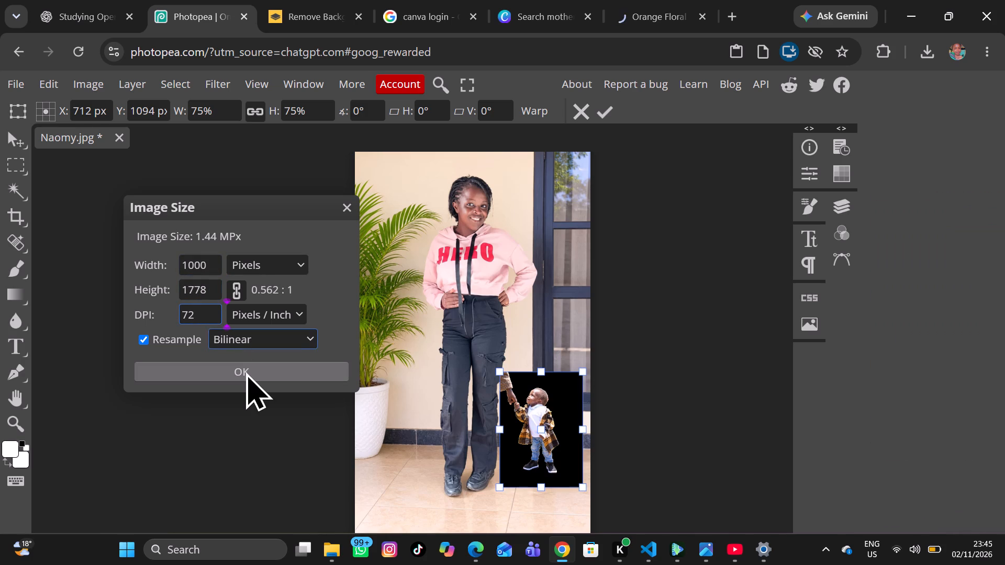
left_click(246, 374)
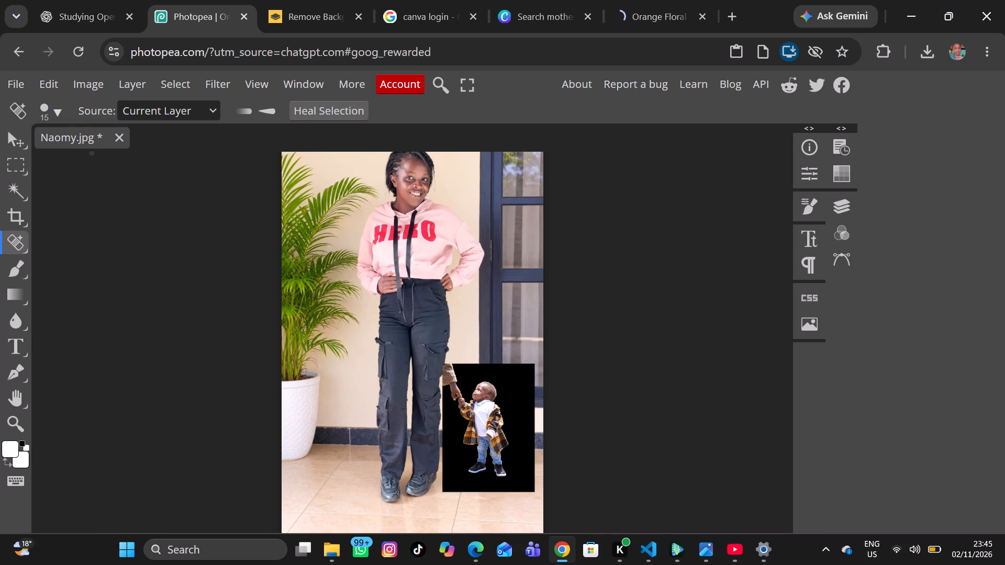
Rasterize the placed Robin smart object beside Naomy's legs so it can be edited directly.
left_click(179, 91)
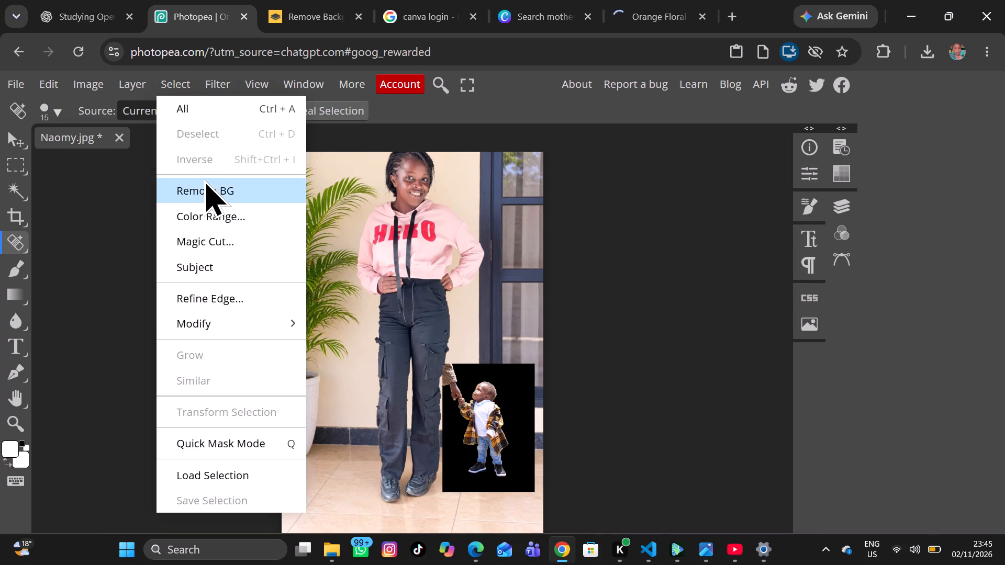
left_click(481, 412)
left_click(481, 412)
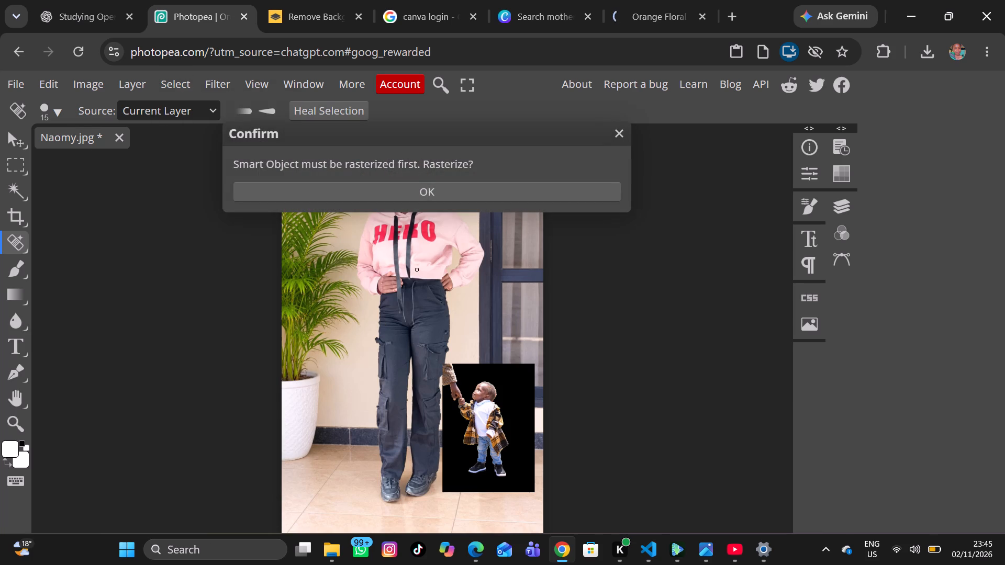
left_click(414, 186)
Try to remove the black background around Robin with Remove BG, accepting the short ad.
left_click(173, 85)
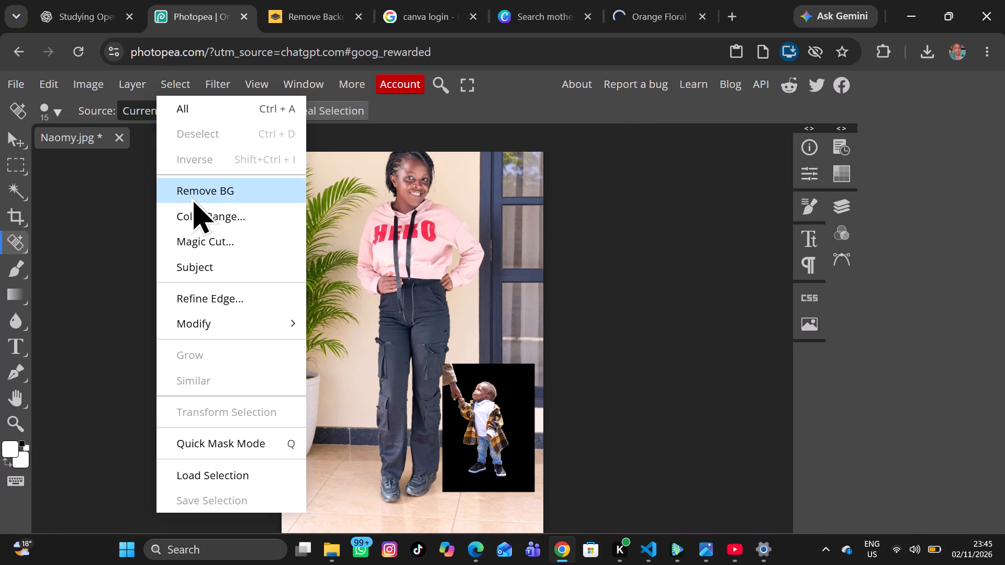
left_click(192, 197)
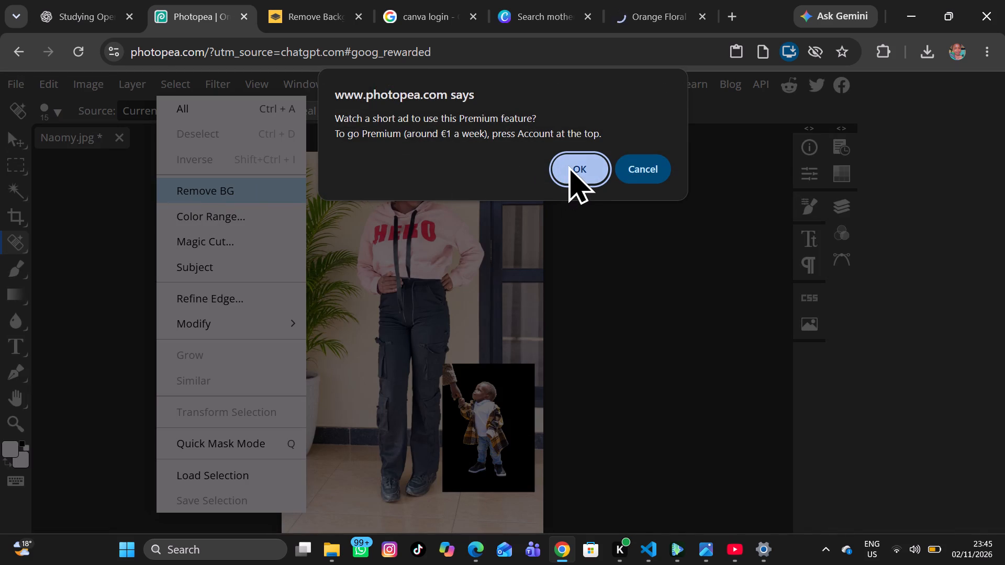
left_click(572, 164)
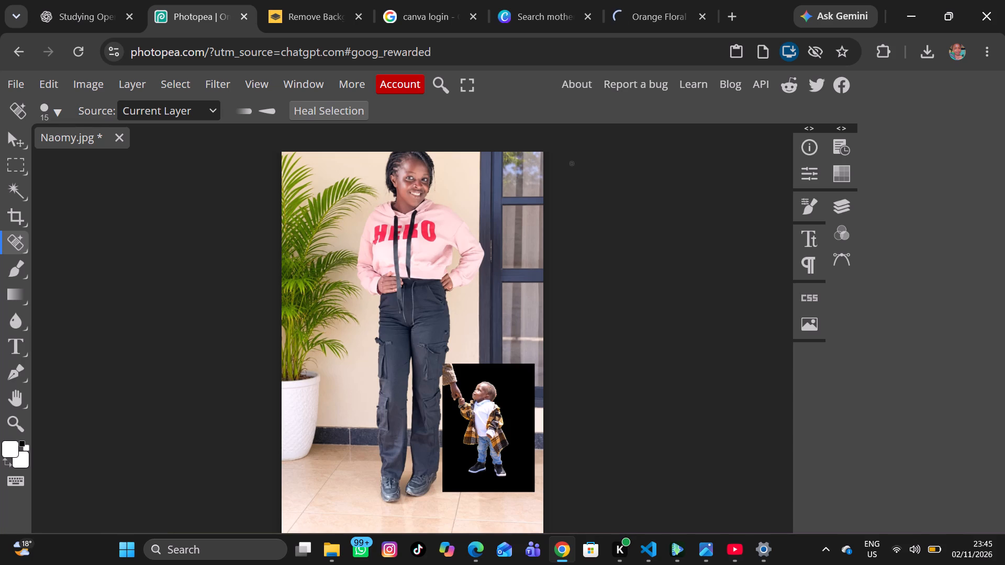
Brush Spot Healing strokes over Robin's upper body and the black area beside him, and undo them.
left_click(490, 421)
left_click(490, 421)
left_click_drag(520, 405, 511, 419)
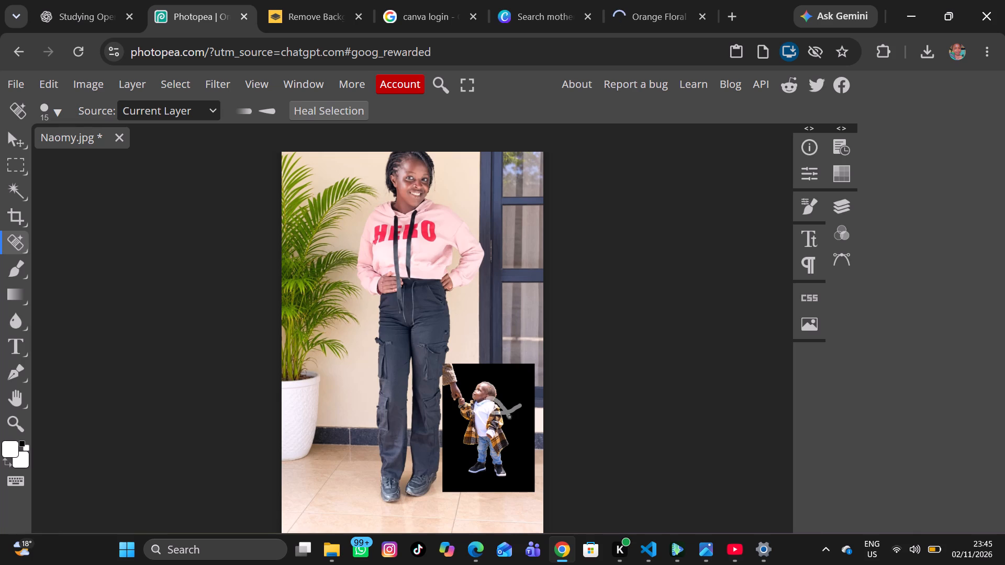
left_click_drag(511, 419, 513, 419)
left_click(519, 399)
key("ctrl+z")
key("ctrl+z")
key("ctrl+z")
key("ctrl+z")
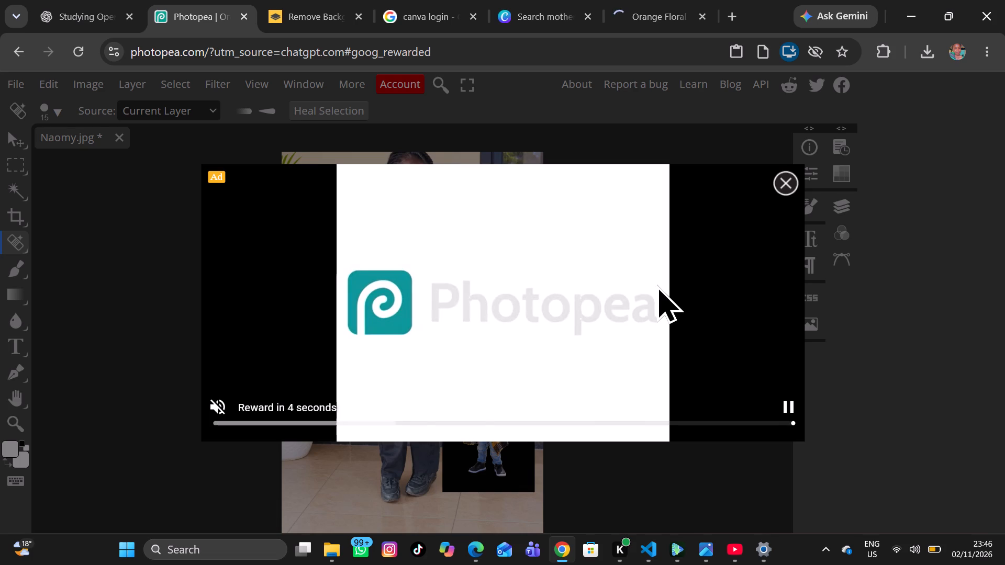
Skip the current ad and rerun Remove BG on the Robin layer, watching the short ad through.
left_click(784, 185)
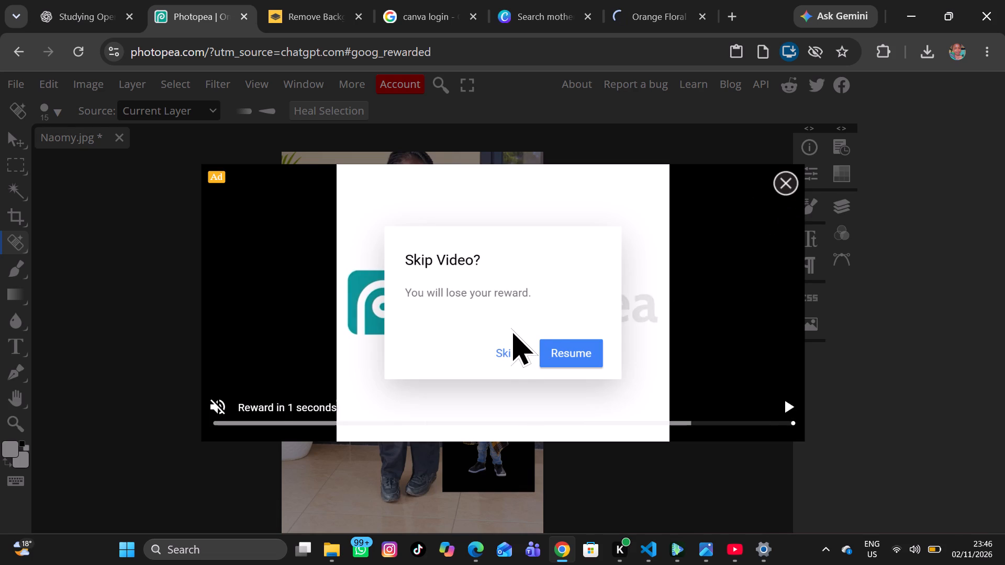
left_click(511, 350)
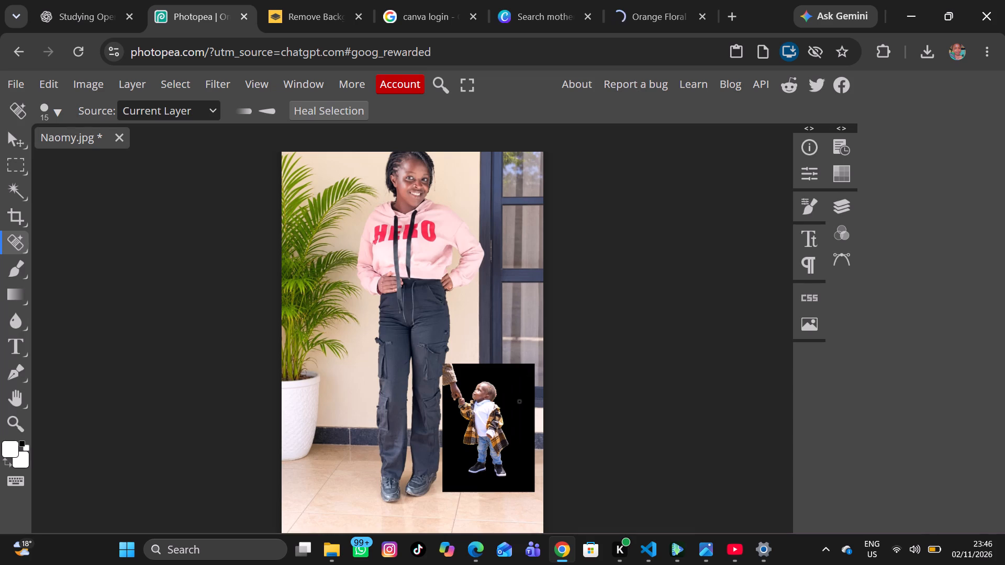
left_click(181, 83)
left_click(208, 188)
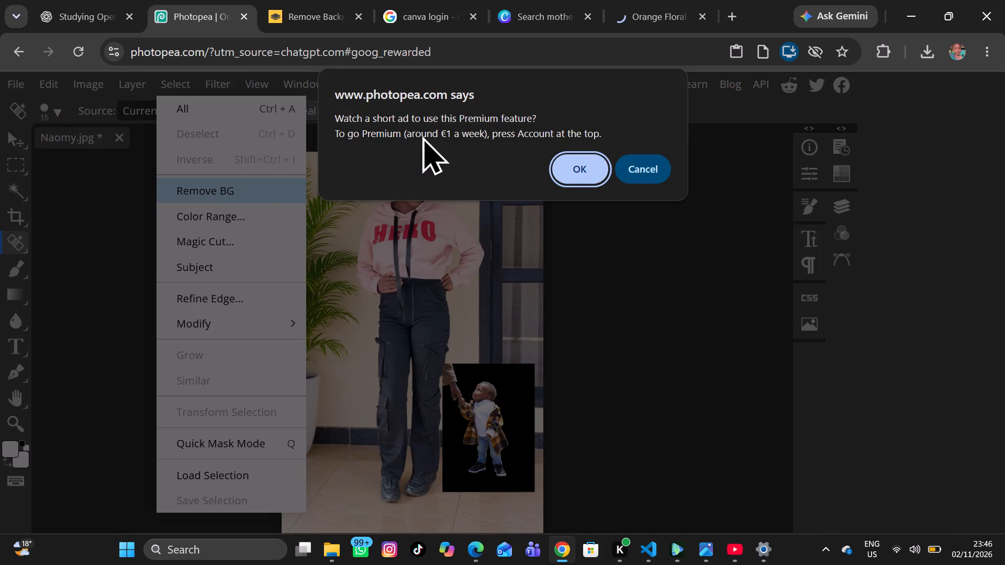
left_click(578, 156)
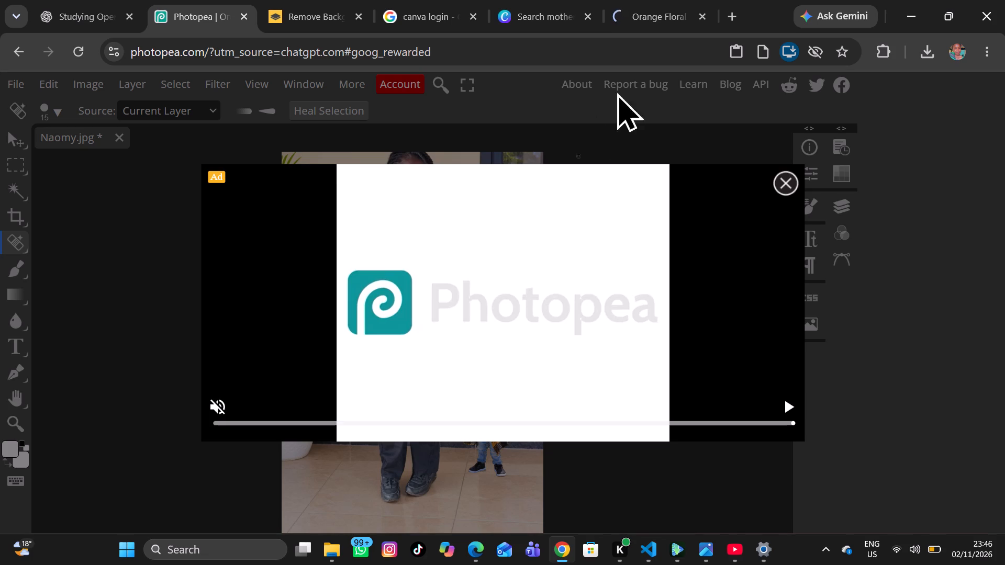
left_click(778, 176)
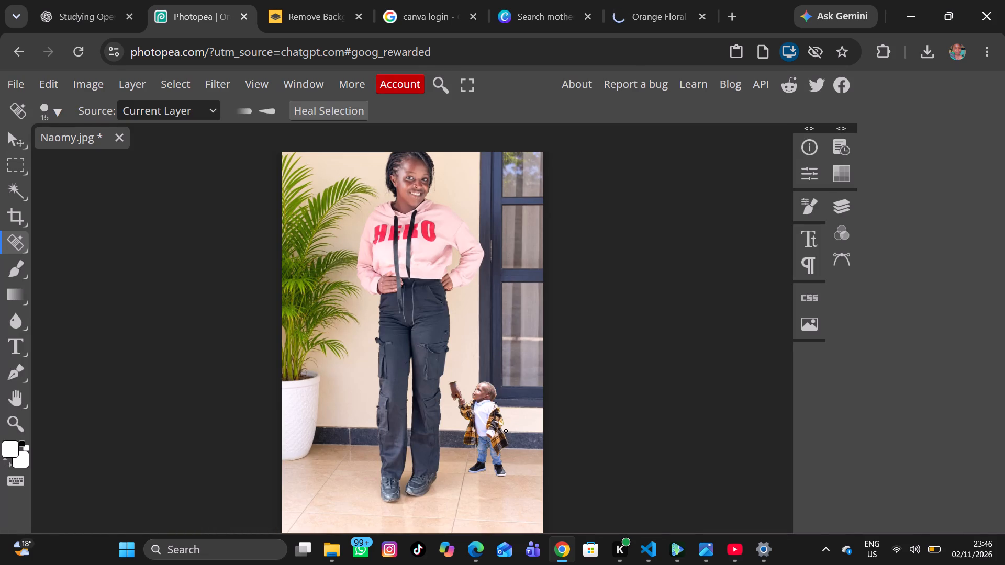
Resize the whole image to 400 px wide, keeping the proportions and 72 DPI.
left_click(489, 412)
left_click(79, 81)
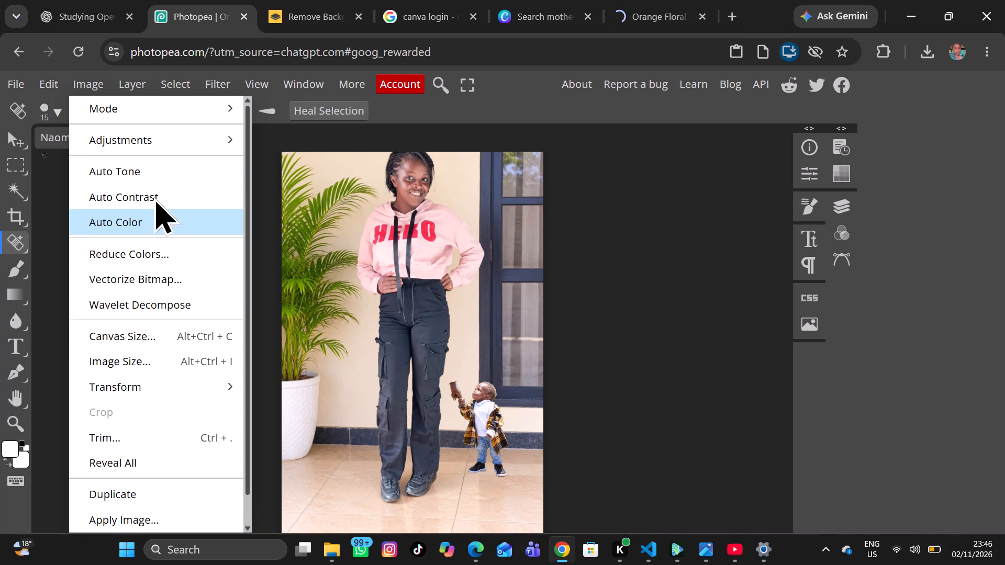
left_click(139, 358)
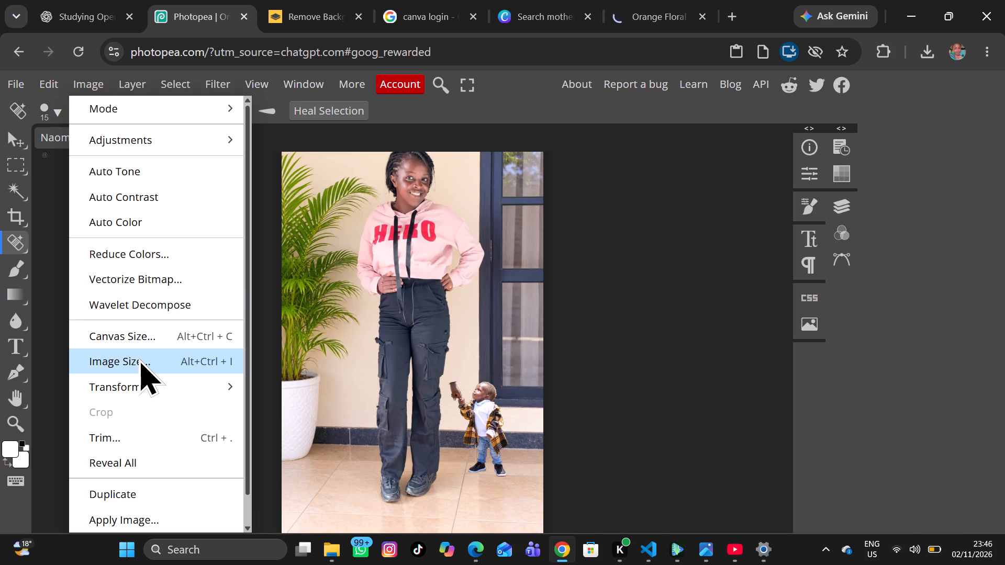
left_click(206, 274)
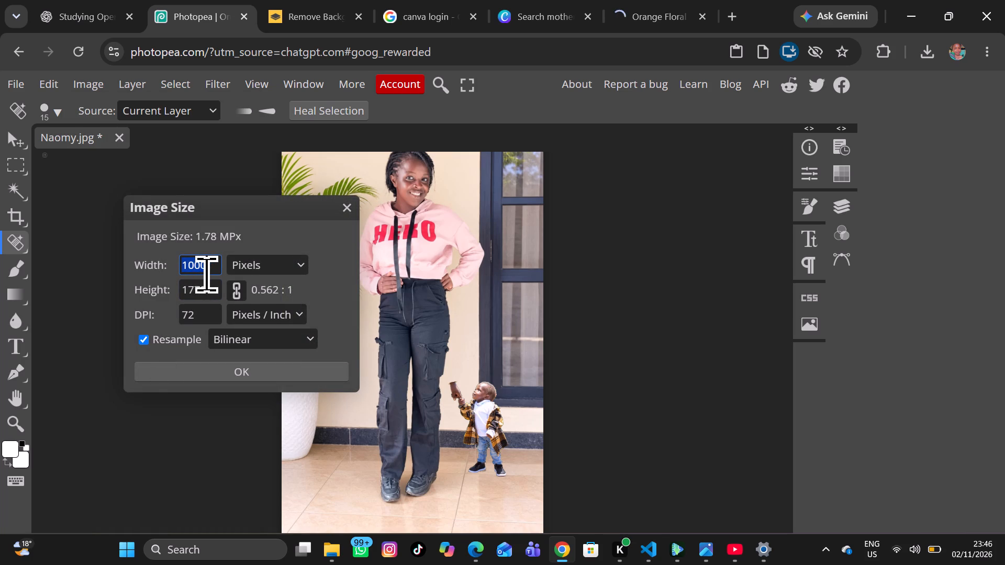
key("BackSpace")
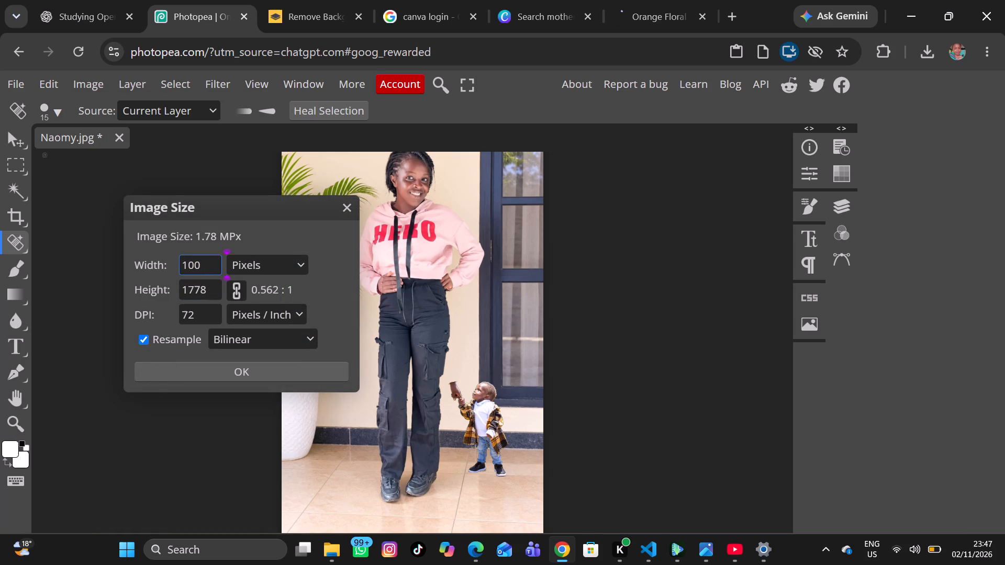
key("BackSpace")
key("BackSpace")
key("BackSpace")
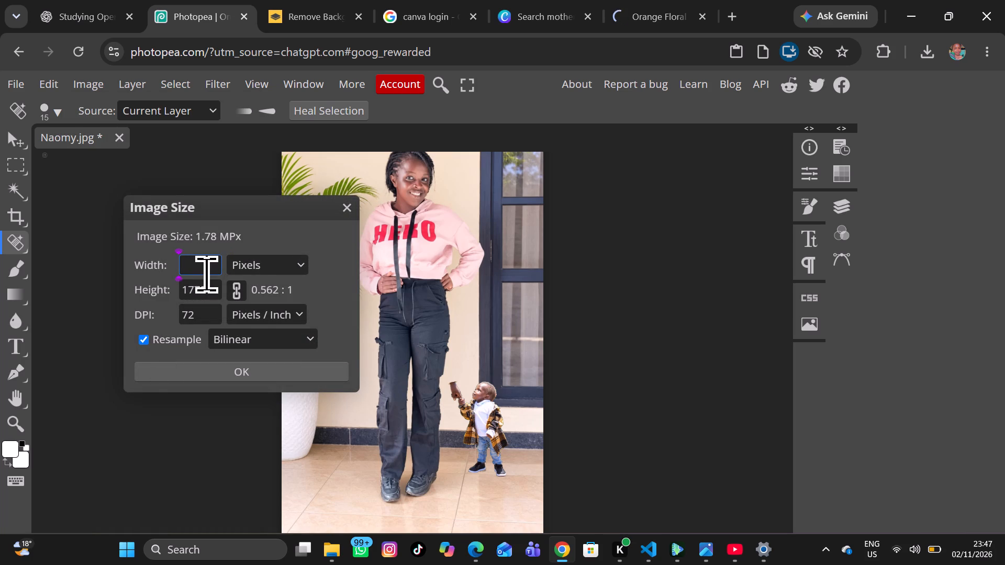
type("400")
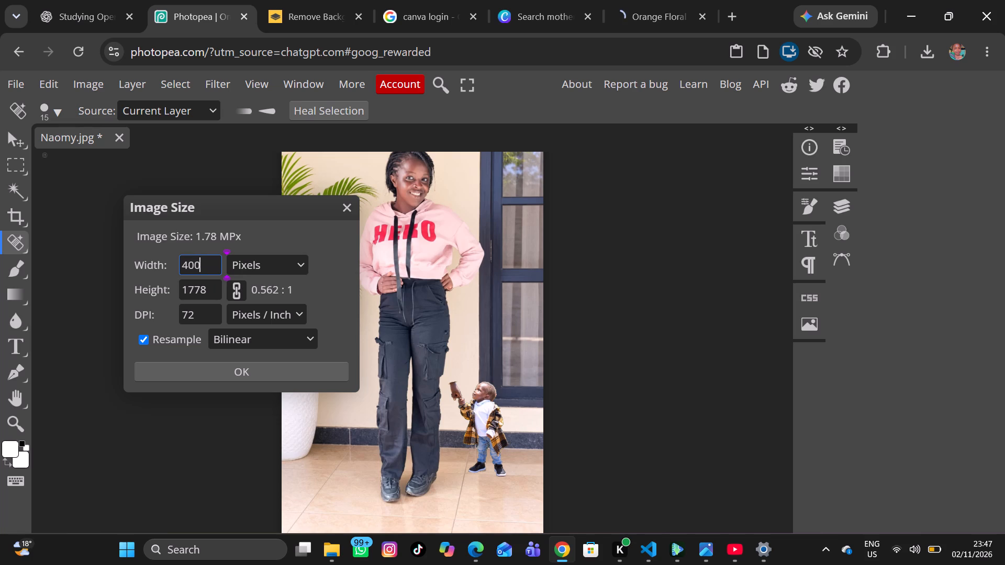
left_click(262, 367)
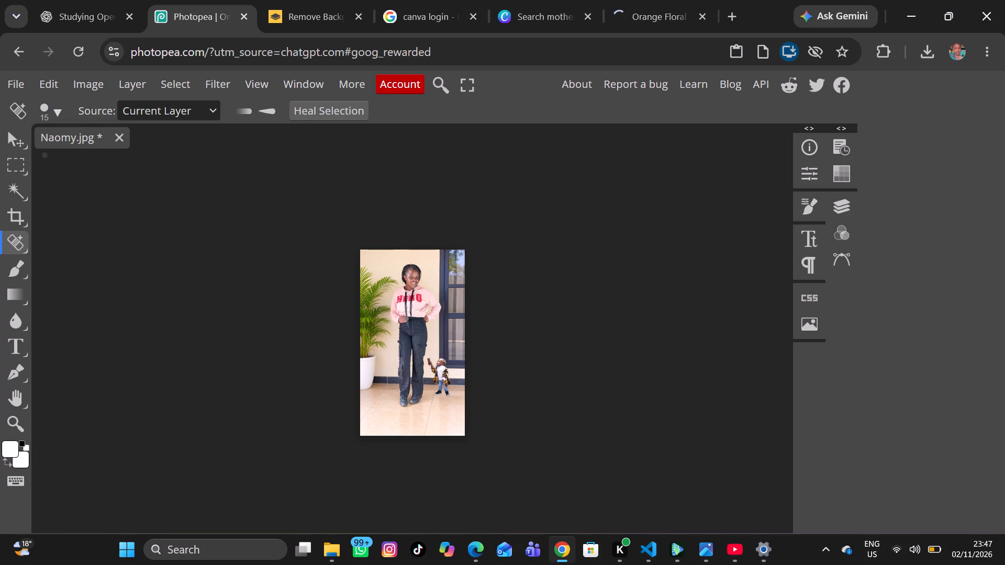
Resize the whole image to 1000 px wide, keeping the proportions and 72 DPI.
left_click(82, 86)
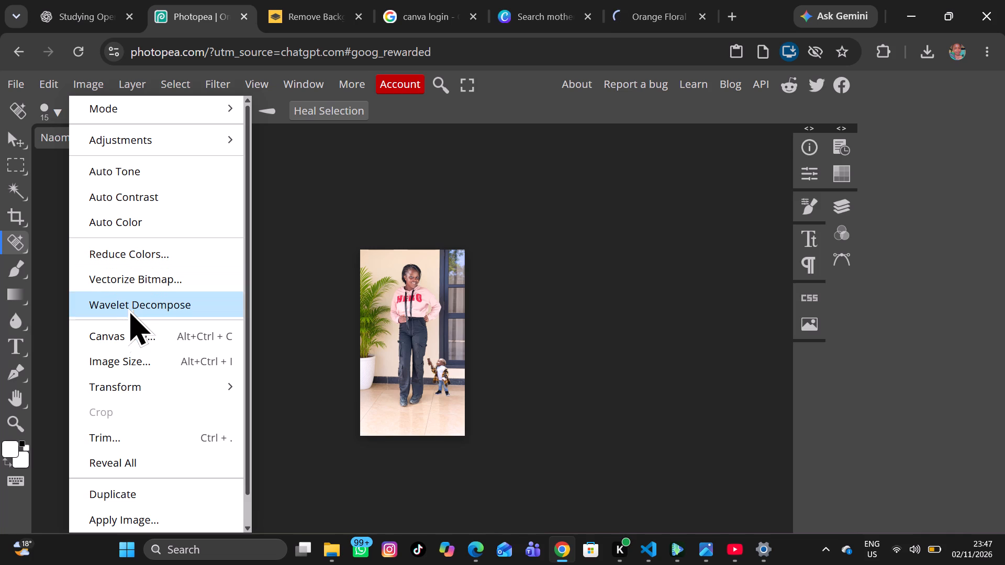
left_click(129, 352)
left_click(209, 272)
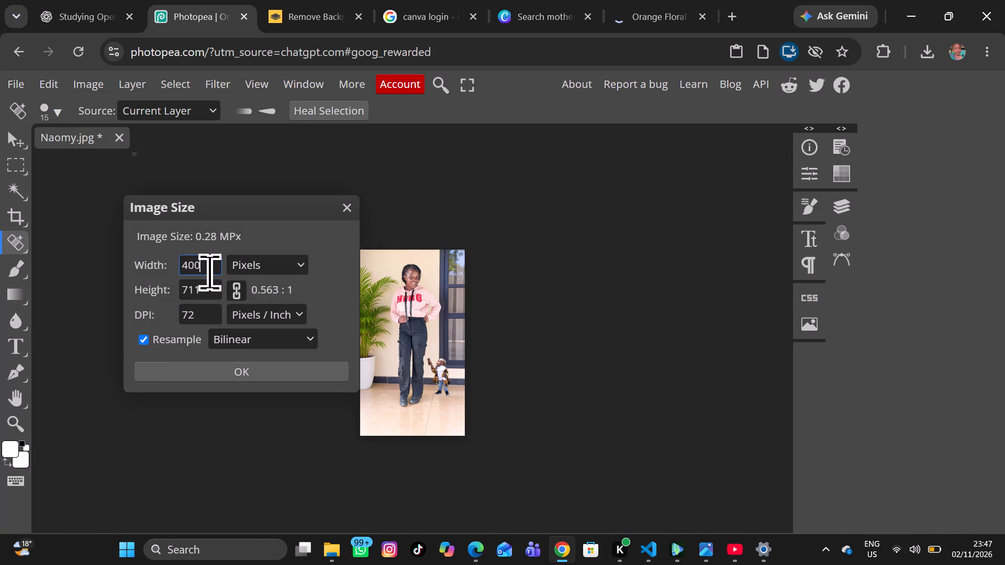
key("BackSpace")
key("BackSpace")
key("BackSpace")
type("1000")
left_click(226, 371)
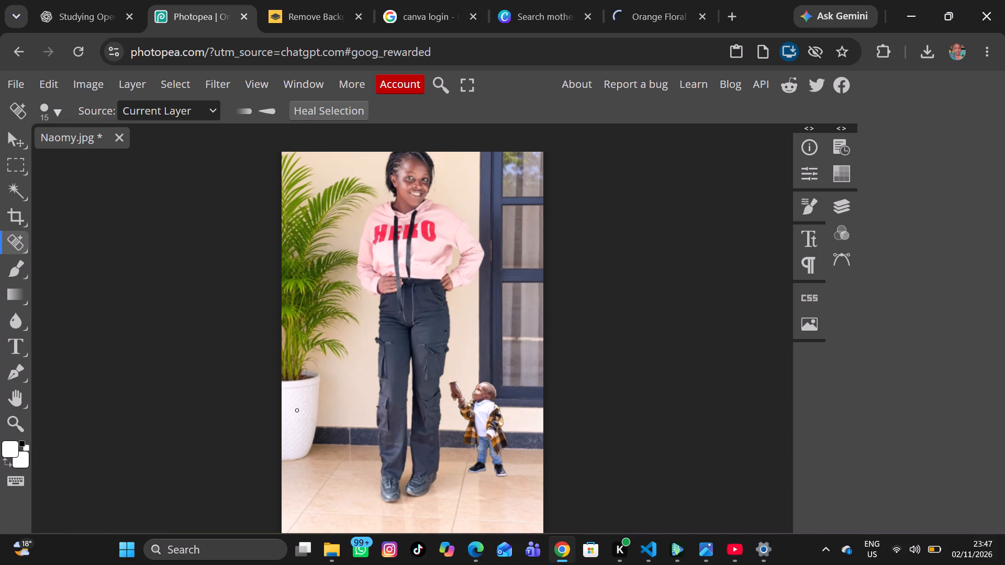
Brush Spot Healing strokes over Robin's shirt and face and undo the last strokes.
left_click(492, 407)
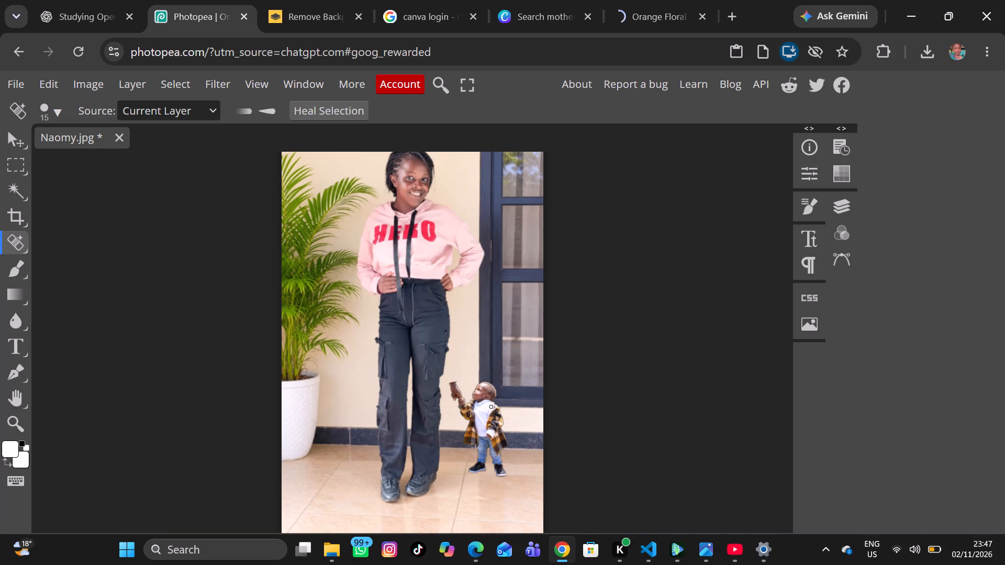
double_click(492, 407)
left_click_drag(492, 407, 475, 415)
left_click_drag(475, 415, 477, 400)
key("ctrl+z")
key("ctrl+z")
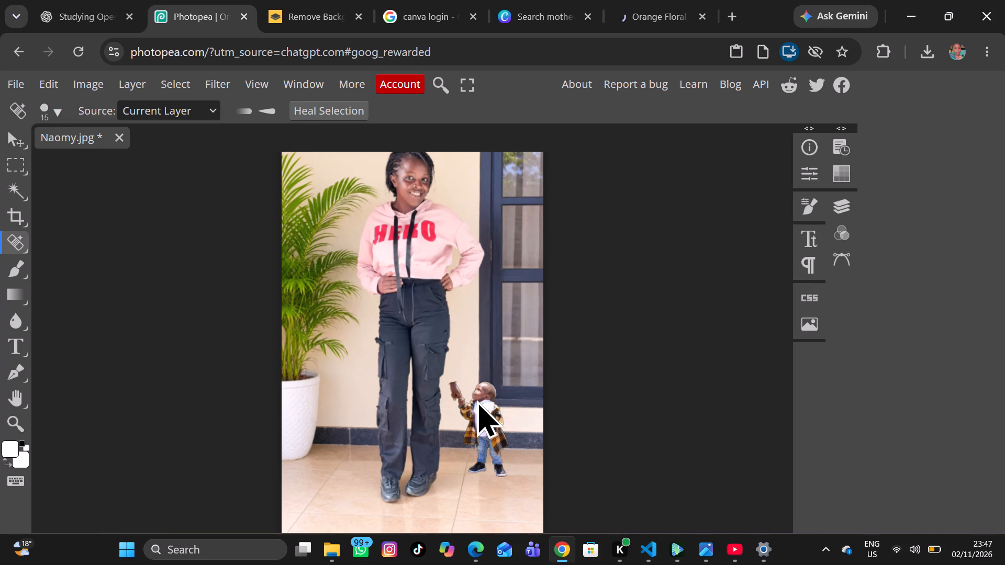
Brush 15 px Spot Healing strokes over the leftover adult arm beside Robin's raised hand.
left_click(516, 425)
left_click_drag(457, 397, 452, 388)
left_click_drag(452, 388, 451, 388)
left_click_drag(451, 388, 459, 393)
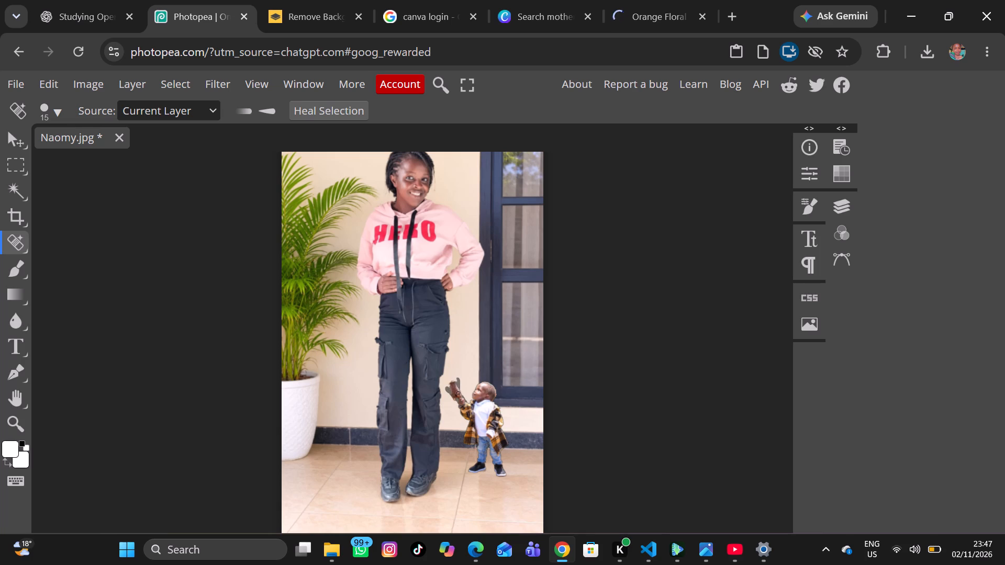
left_click_drag(459, 393, 457, 391)
left_click_drag(457, 391, 460, 391)
left_click_drag(460, 391, 451, 394)
left_click(450, 406)
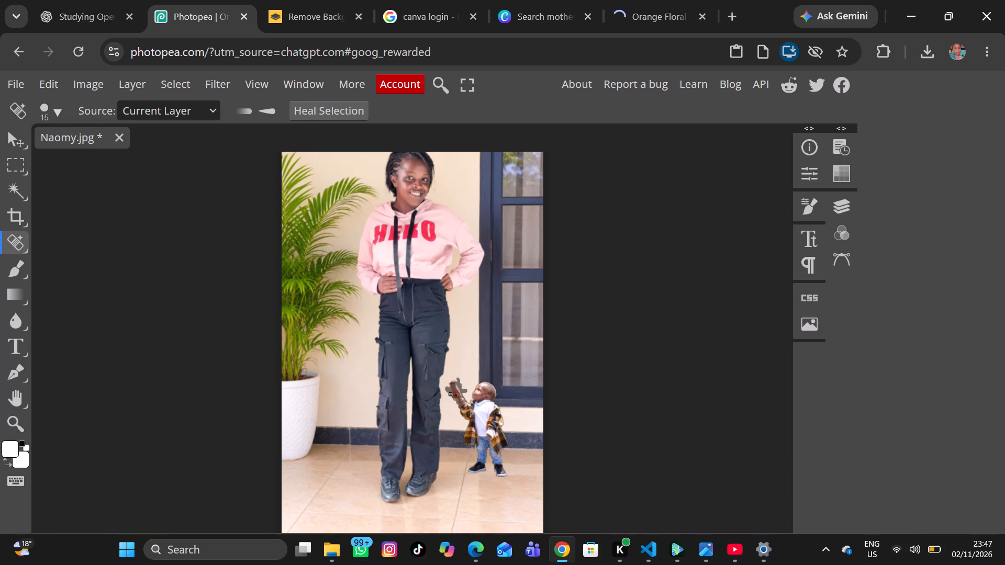
Set the Spot Healing brush size to 121 px and paint over the leftover adult arm above Robin's raised hand.
right_click(450, 411)
left_click(463, 444)
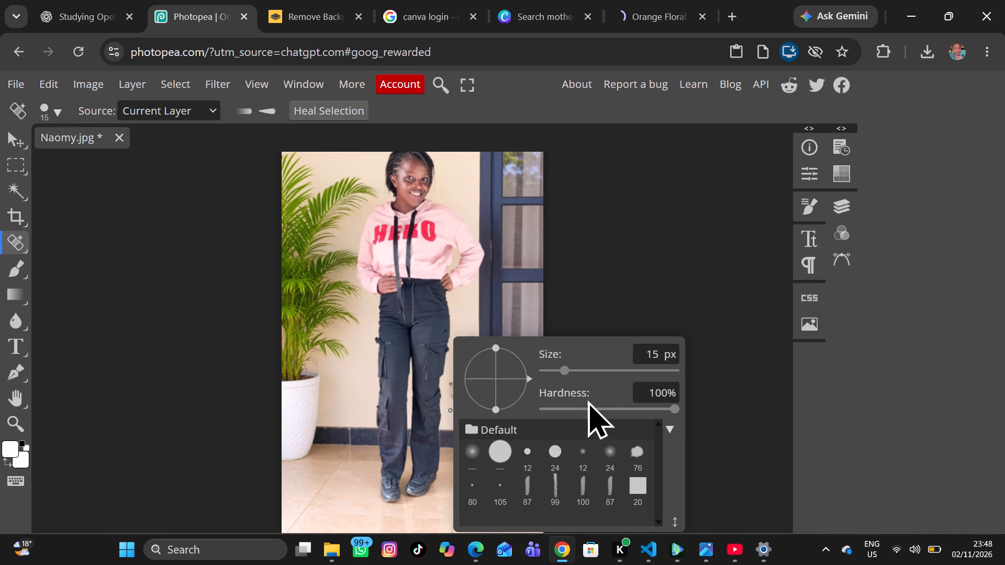
left_click(590, 371)
left_click(620, 287)
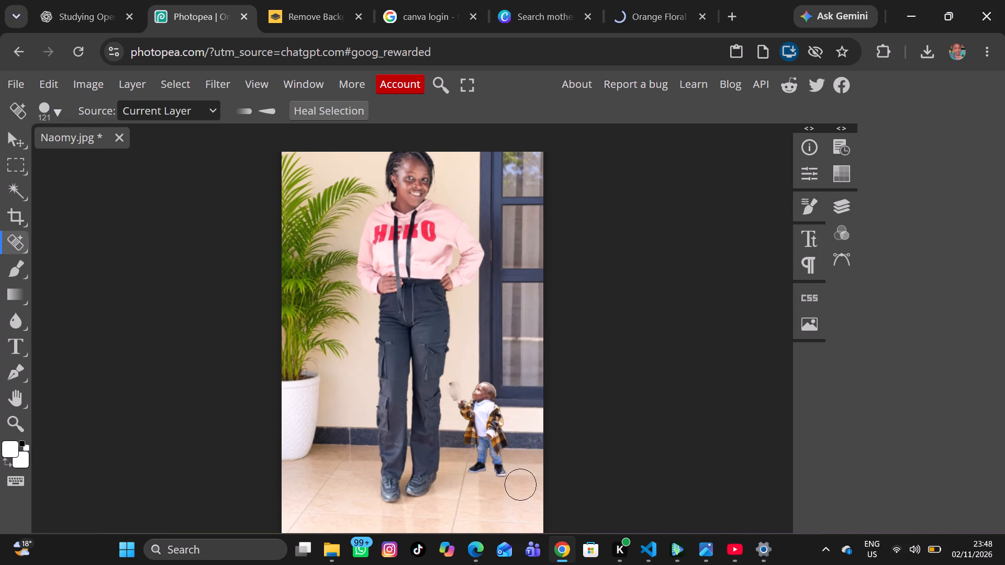
left_click(774, 366)
left_click(807, 201)
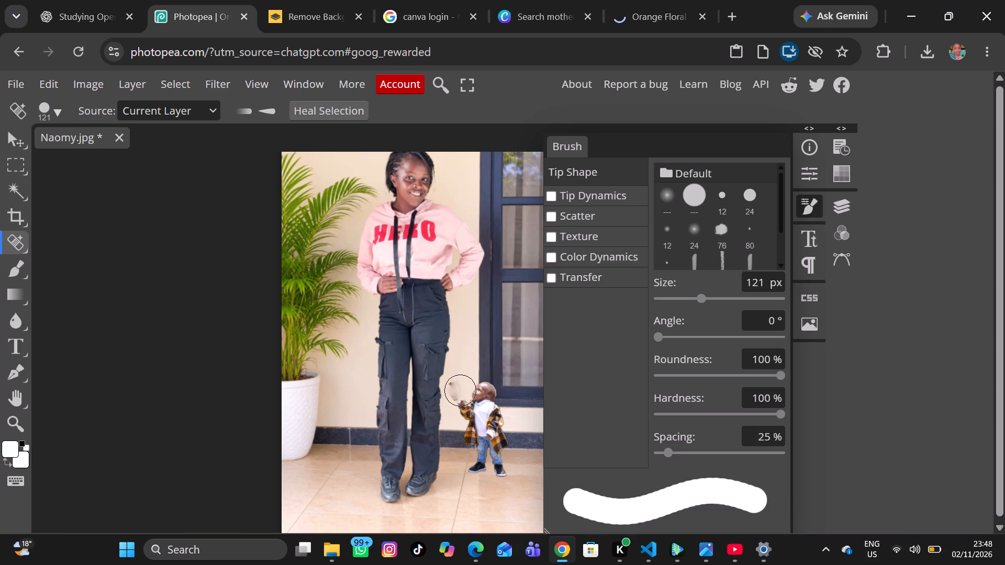
left_click_drag(460, 391, 455, 389)
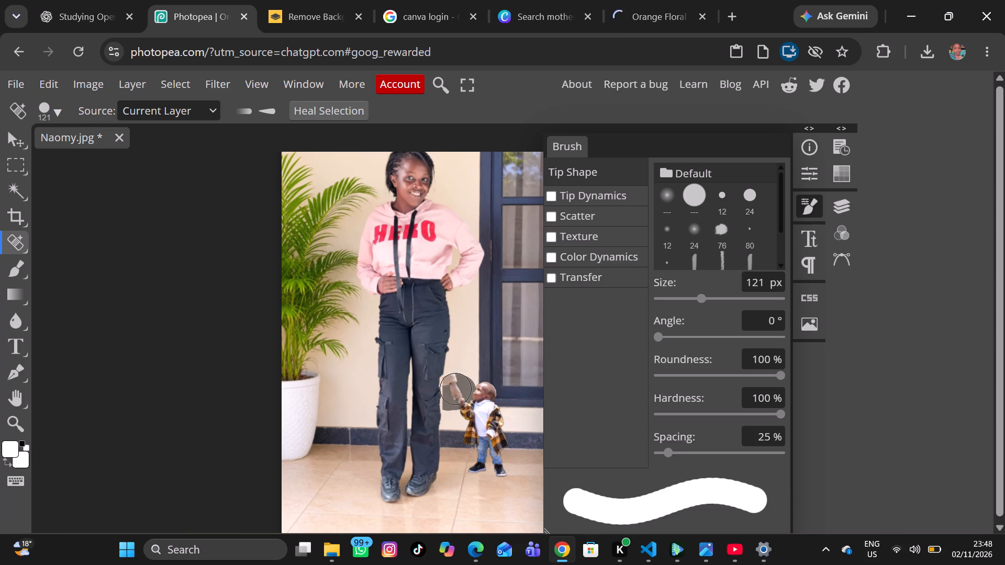
left_click_drag(455, 389, 454, 381)
left_click_drag(454, 381, 459, 383)
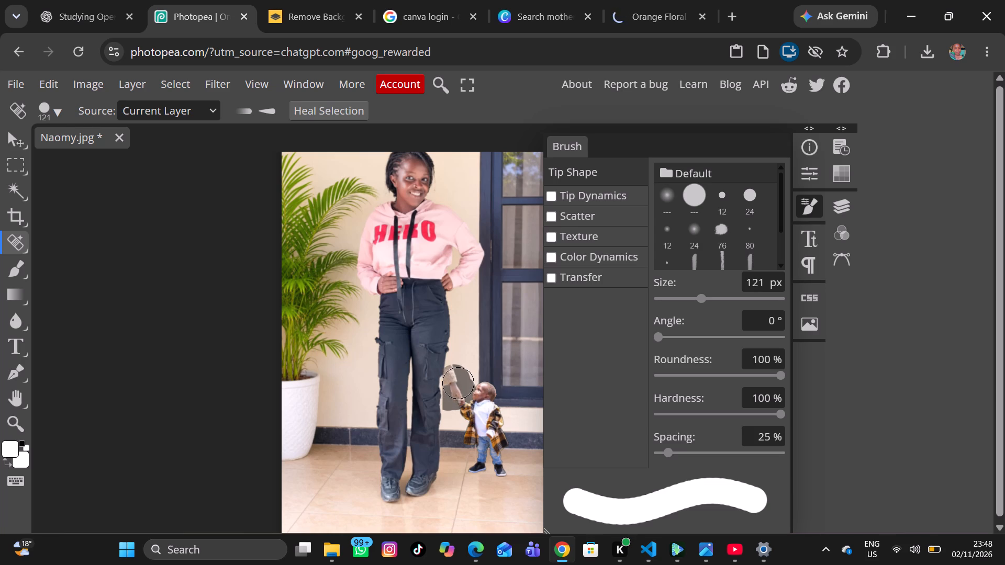
left_click_drag(459, 383, 459, 385)
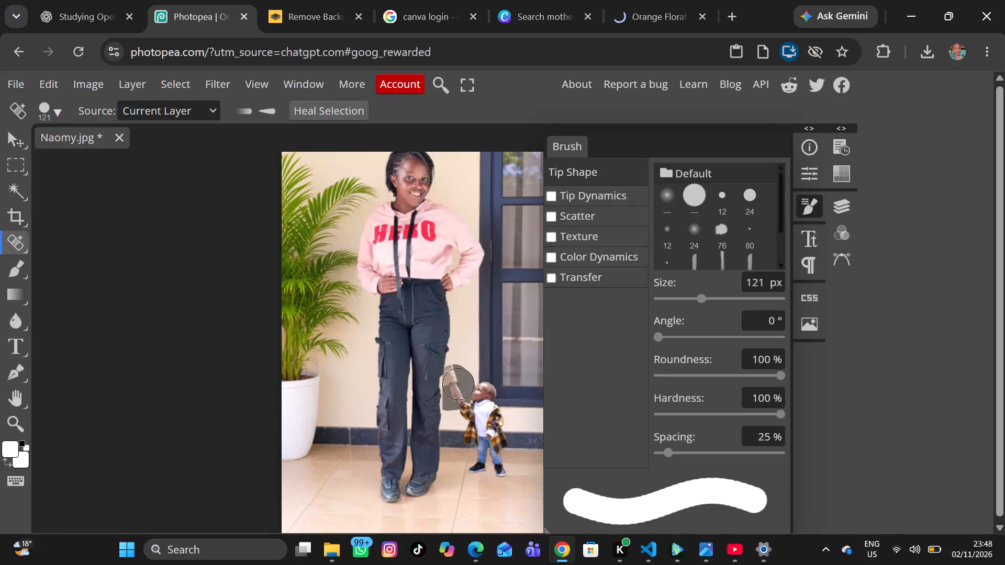
left_click(646, 492)
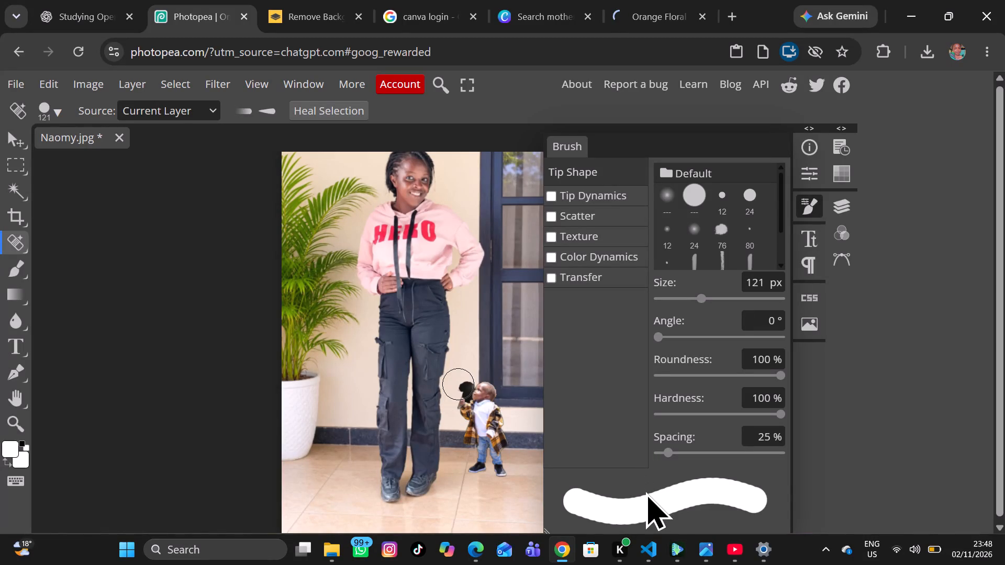
Choose the large hard round tip from the Default brushes for the Spot Healing brush.
left_click(698, 195)
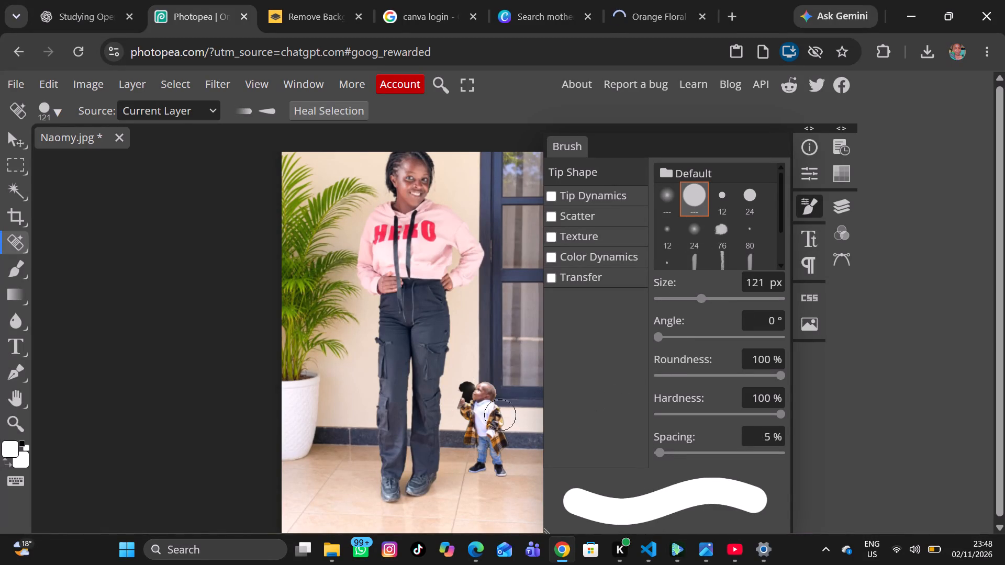
left_click(893, 314)
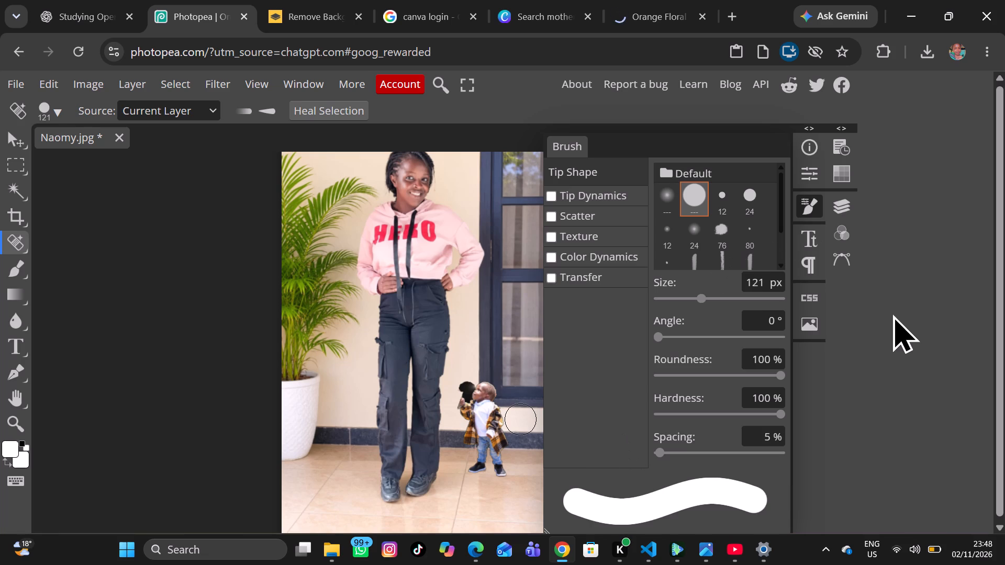
left_click(893, 314)
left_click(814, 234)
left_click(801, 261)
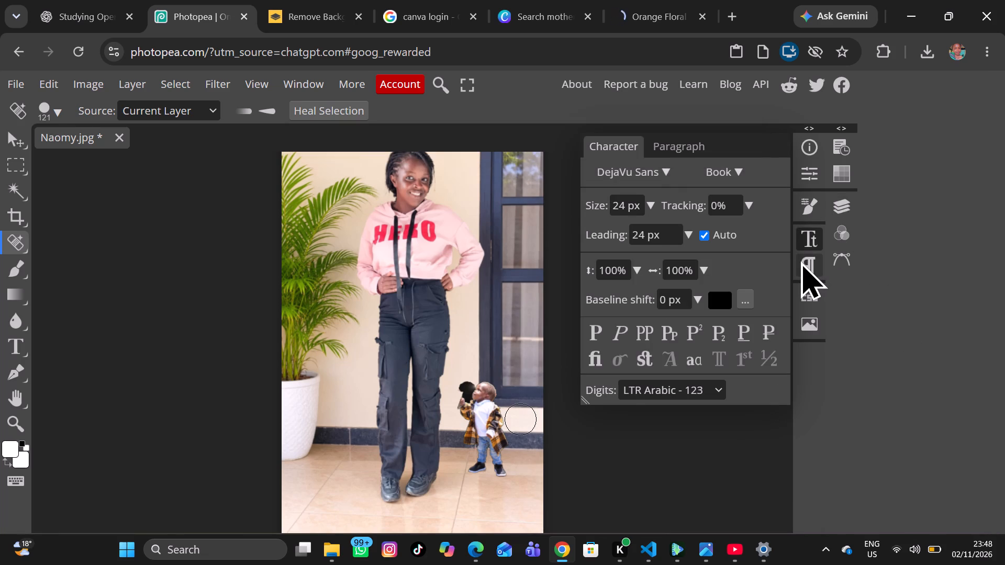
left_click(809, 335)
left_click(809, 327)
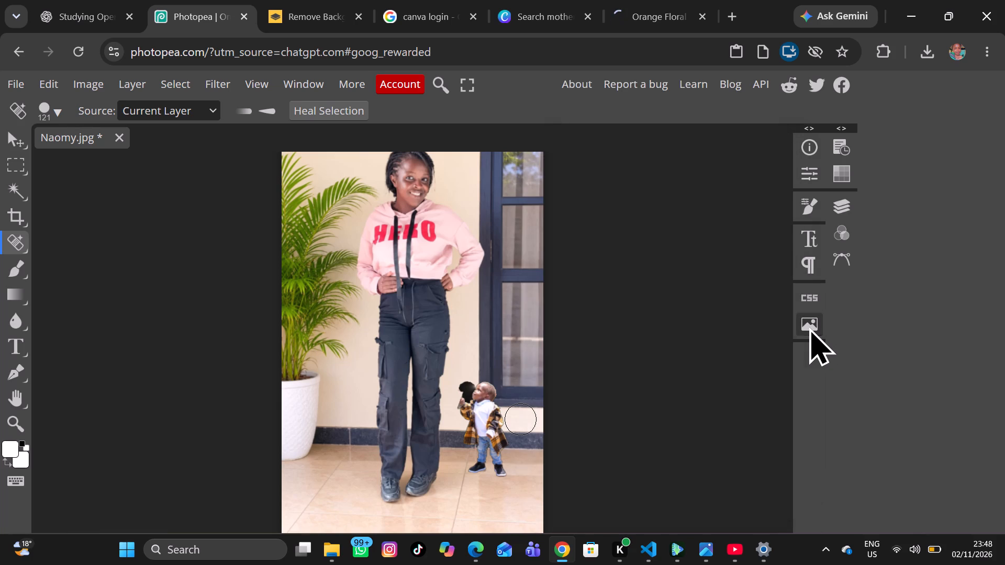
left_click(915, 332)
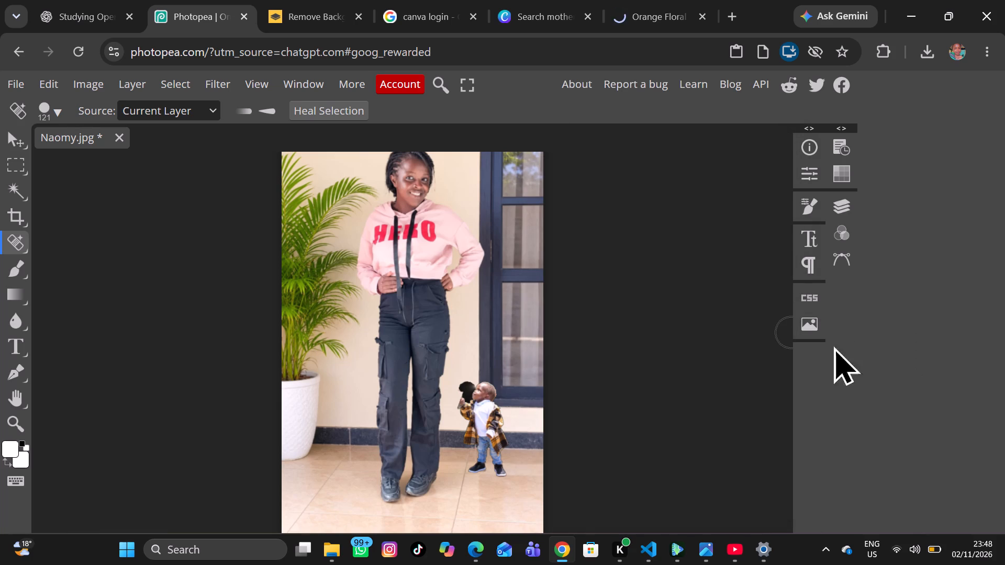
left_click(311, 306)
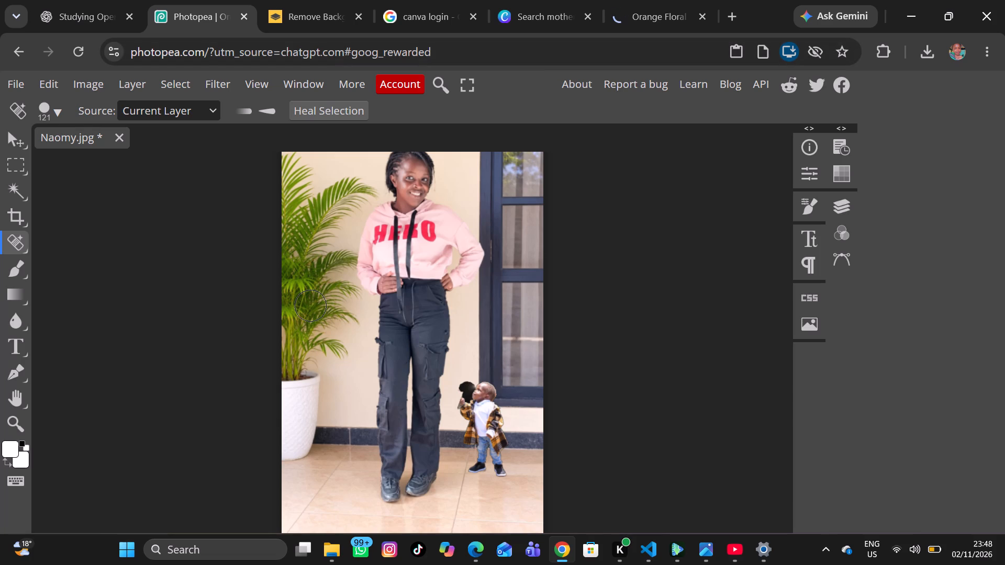
Display the Color controls and shift the colour picker's hue to green.
left_click(309, 78)
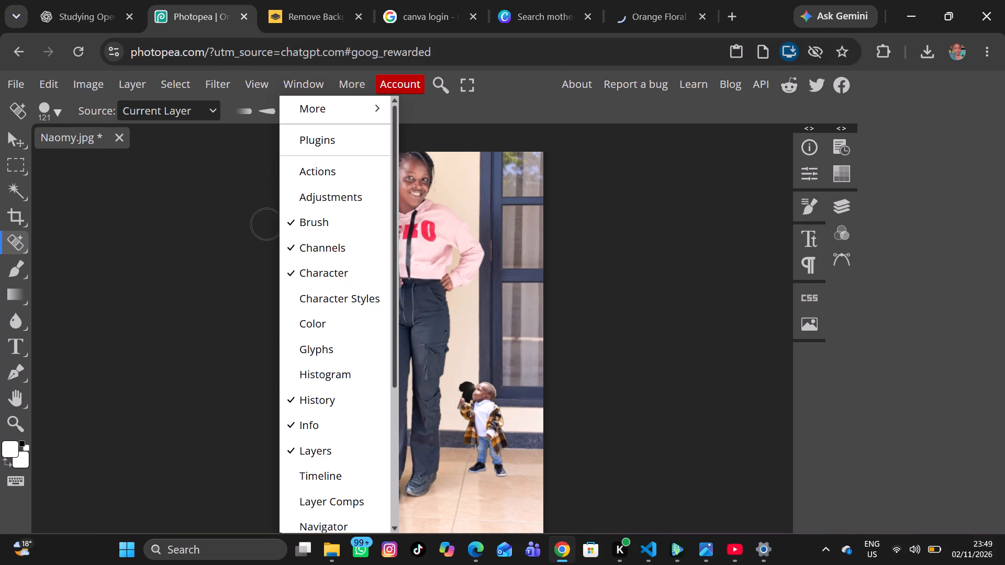
left_click(307, 331)
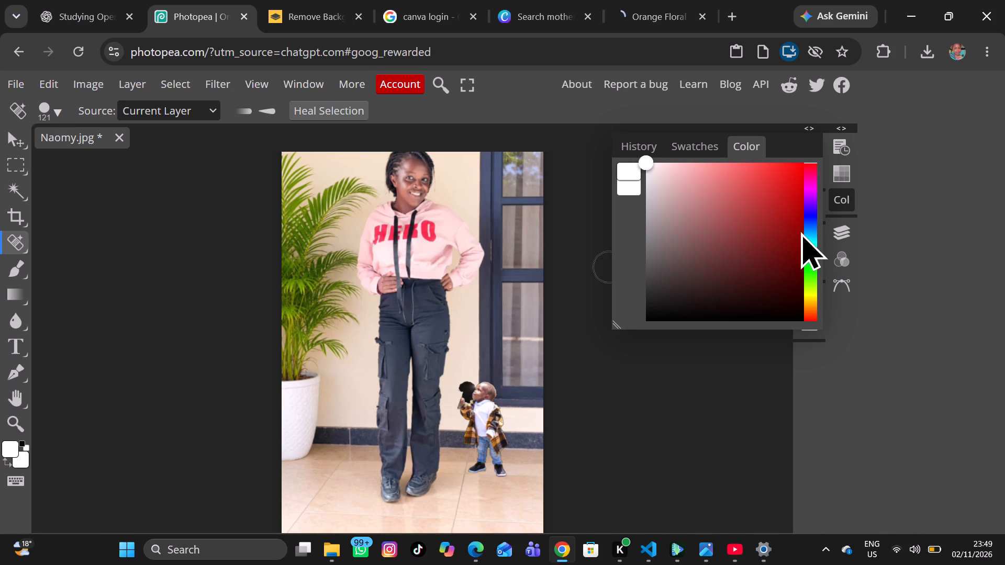
left_click(811, 254)
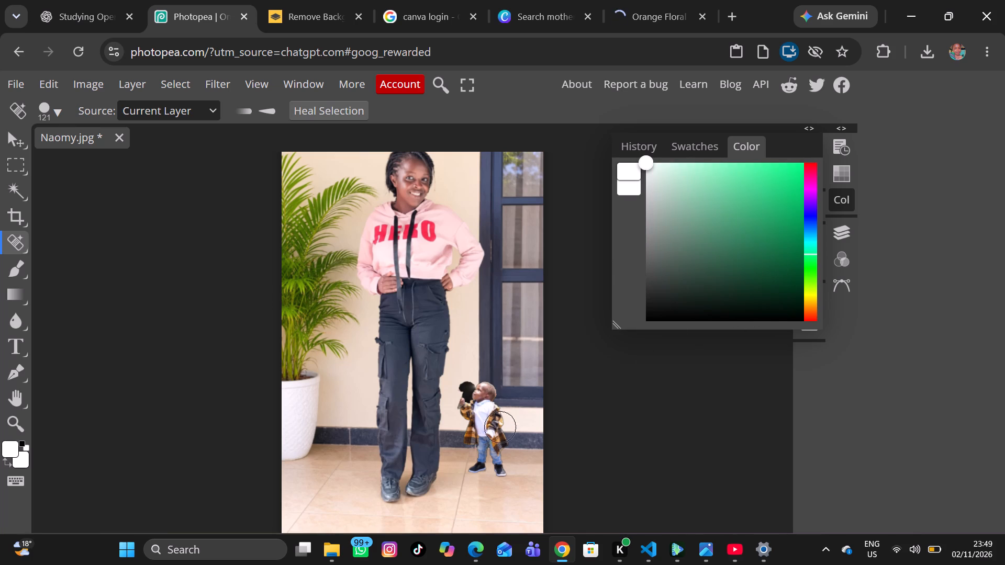
left_click(896, 232)
Step the document history back by one Spot Healing Brush stroke.
left_click(708, 143)
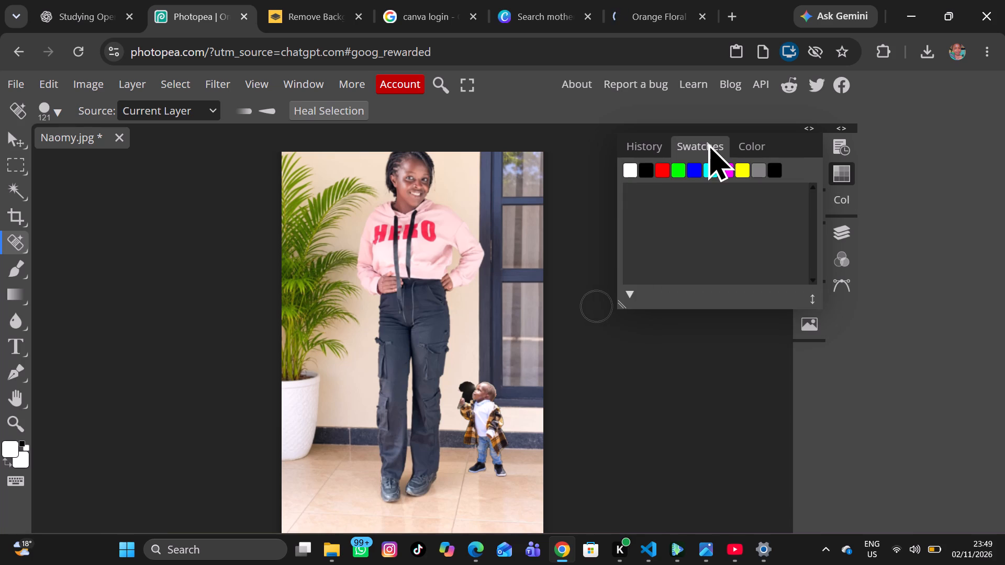
left_click(641, 144)
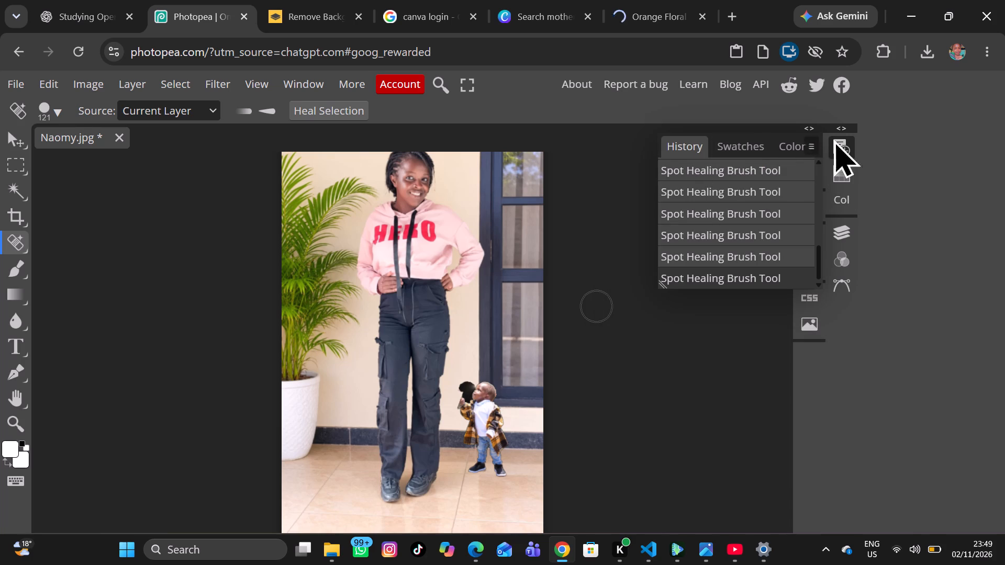
left_click(928, 122)
left_click(928, 122)
left_click(928, 122)
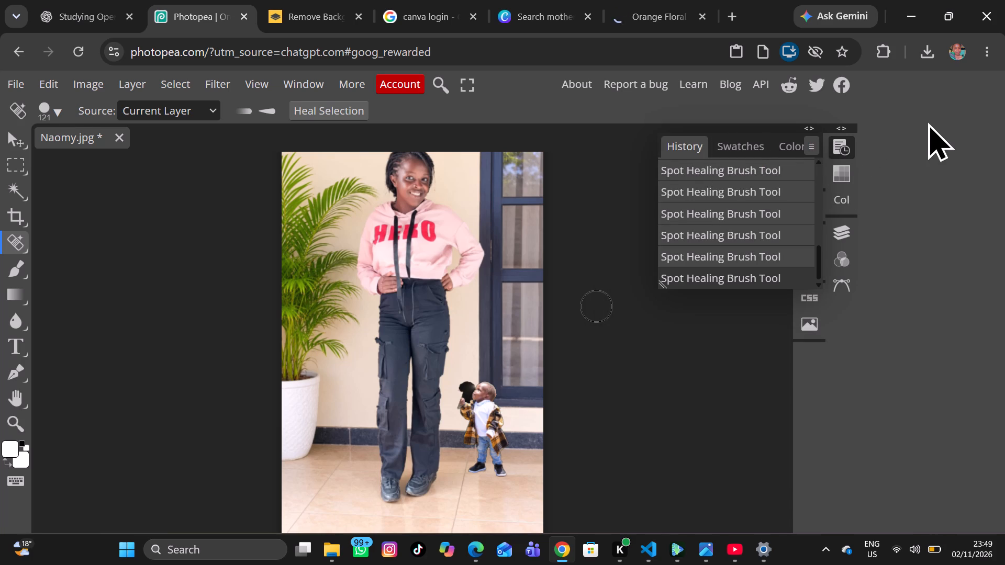
triple_click(928, 122)
left_click(889, 244)
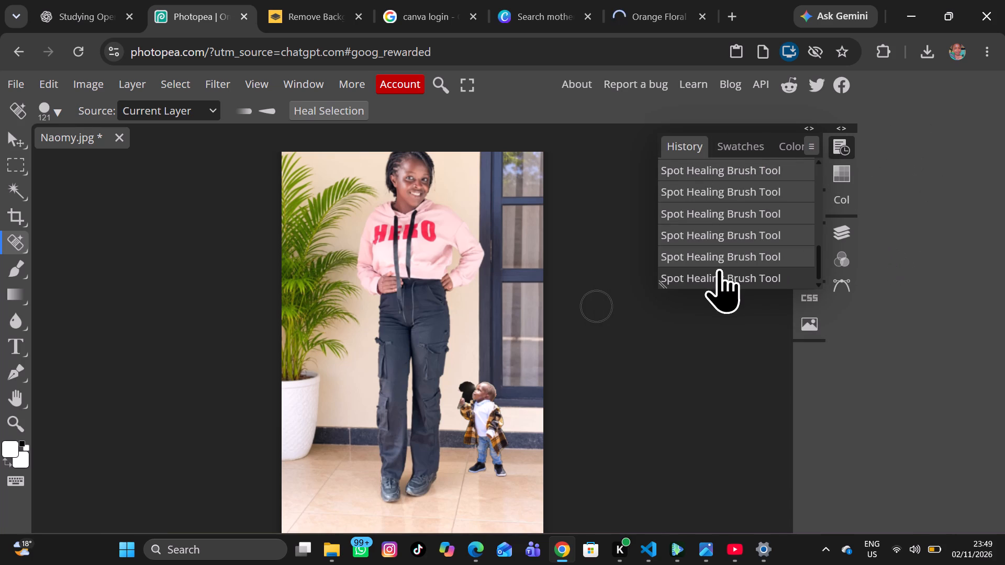
left_click(735, 246)
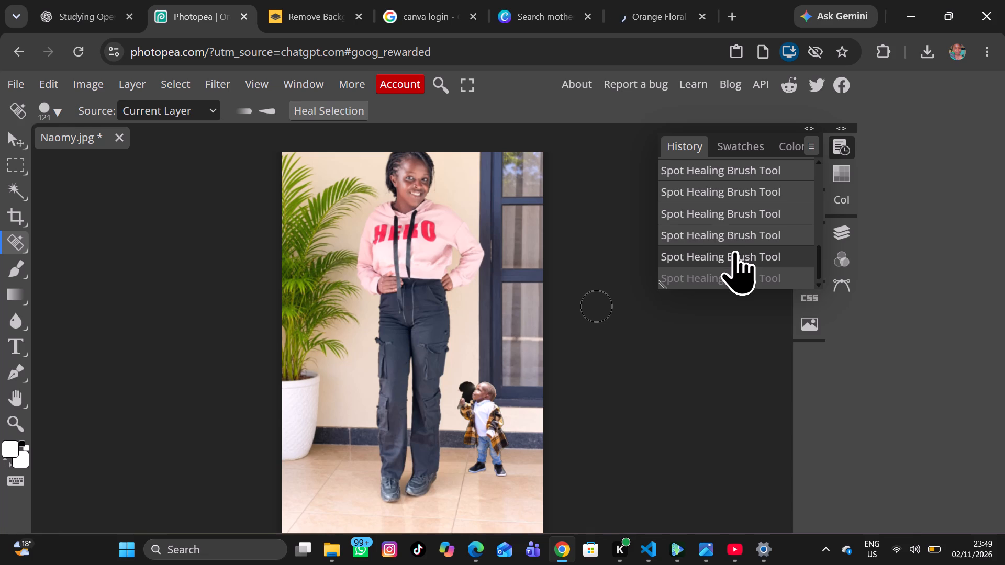
left_click(734, 252)
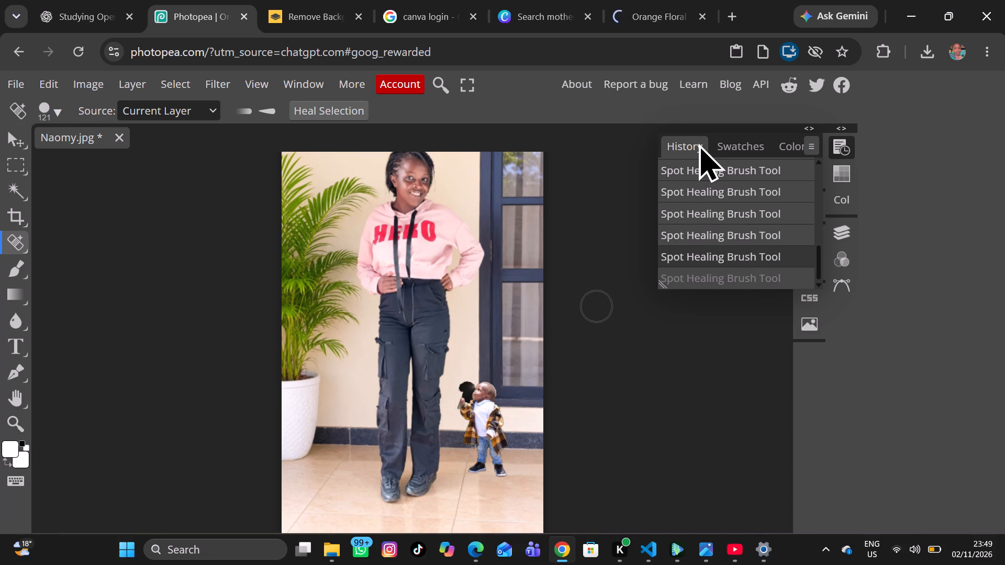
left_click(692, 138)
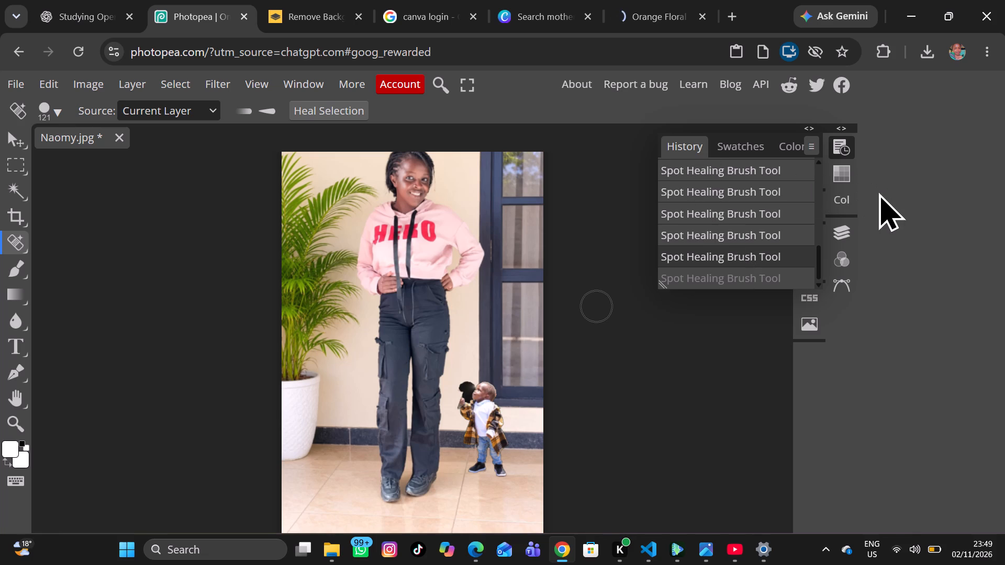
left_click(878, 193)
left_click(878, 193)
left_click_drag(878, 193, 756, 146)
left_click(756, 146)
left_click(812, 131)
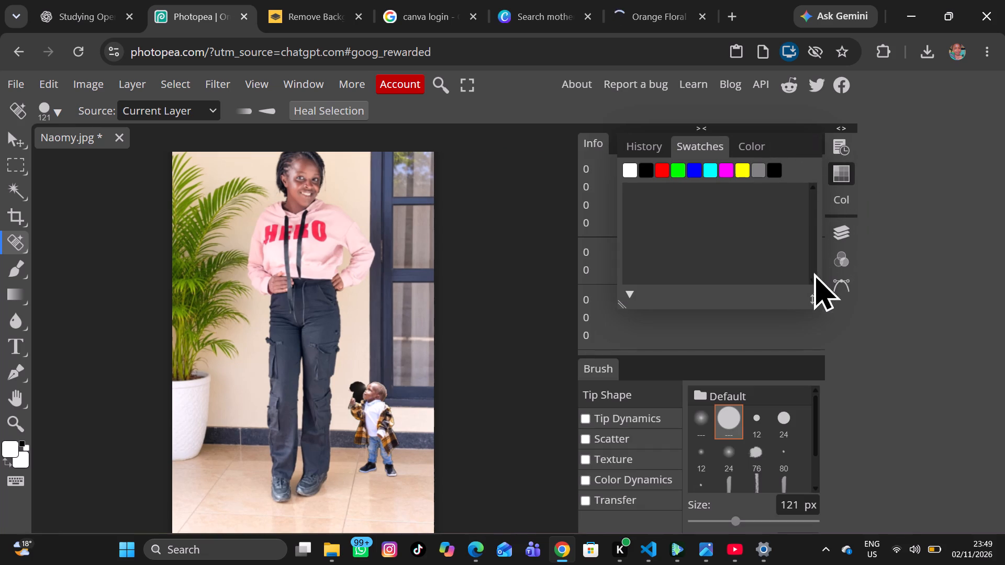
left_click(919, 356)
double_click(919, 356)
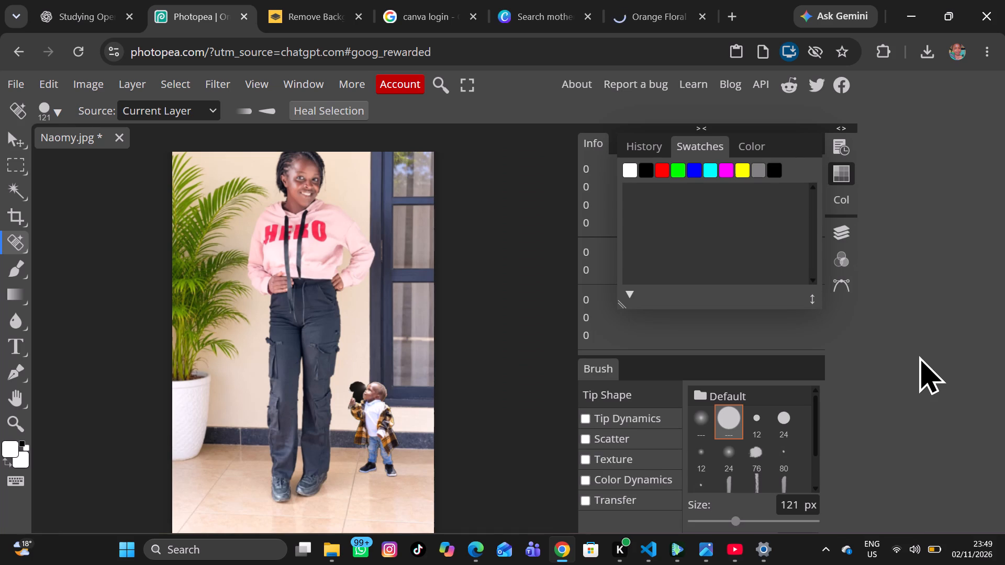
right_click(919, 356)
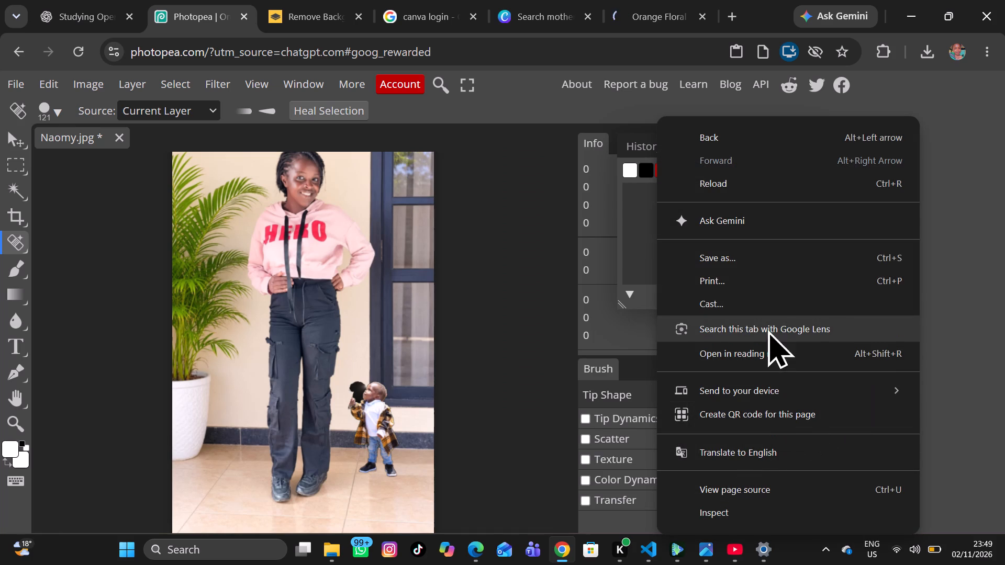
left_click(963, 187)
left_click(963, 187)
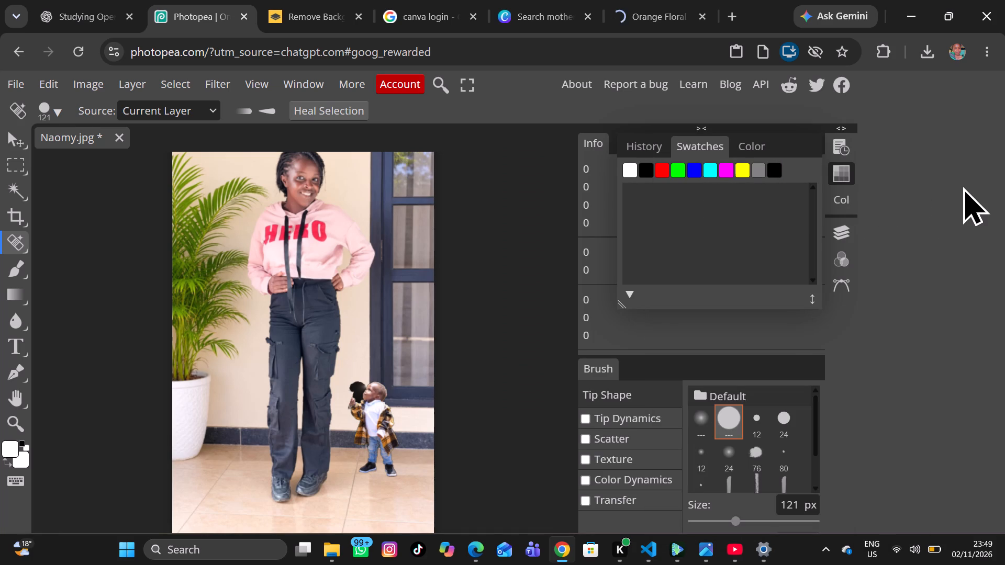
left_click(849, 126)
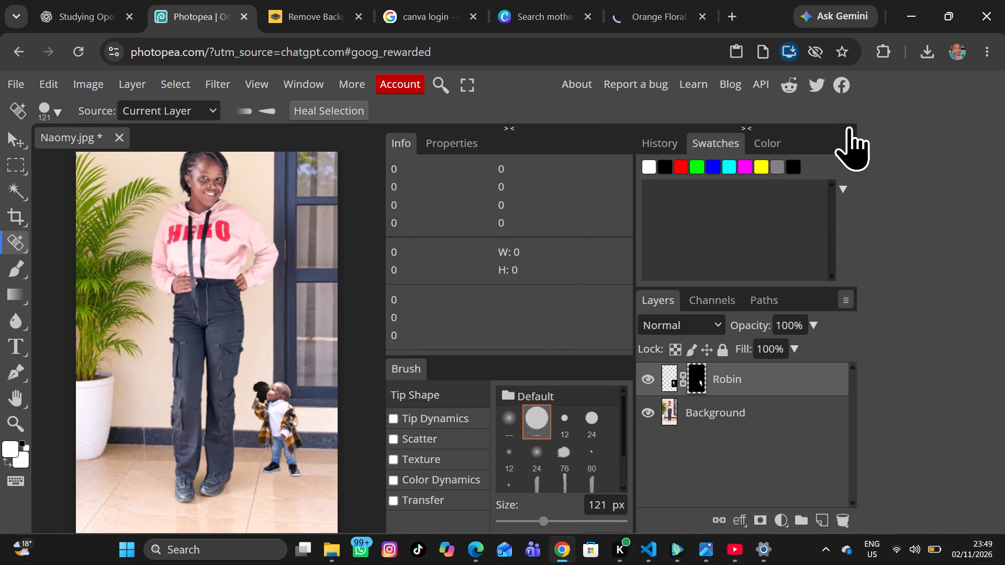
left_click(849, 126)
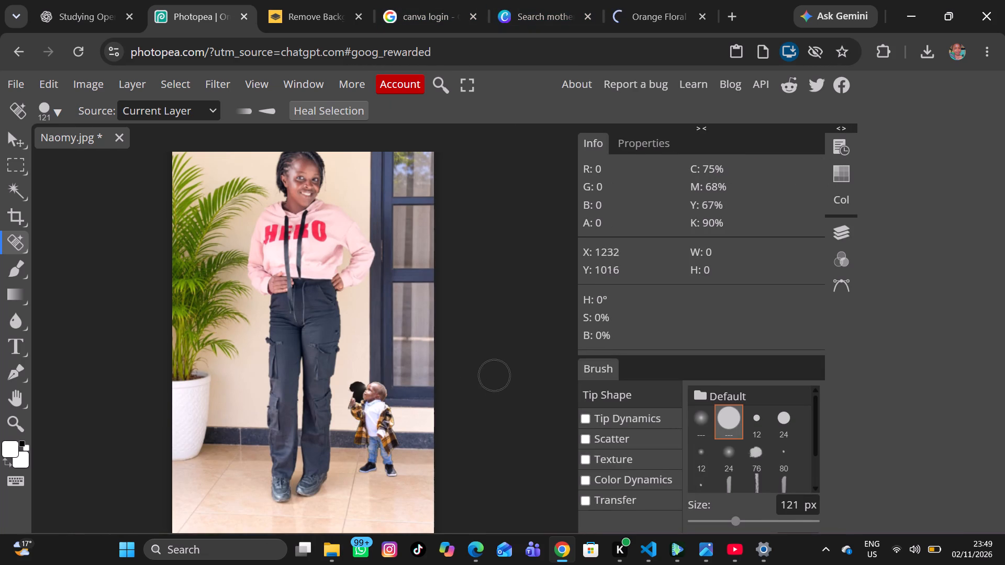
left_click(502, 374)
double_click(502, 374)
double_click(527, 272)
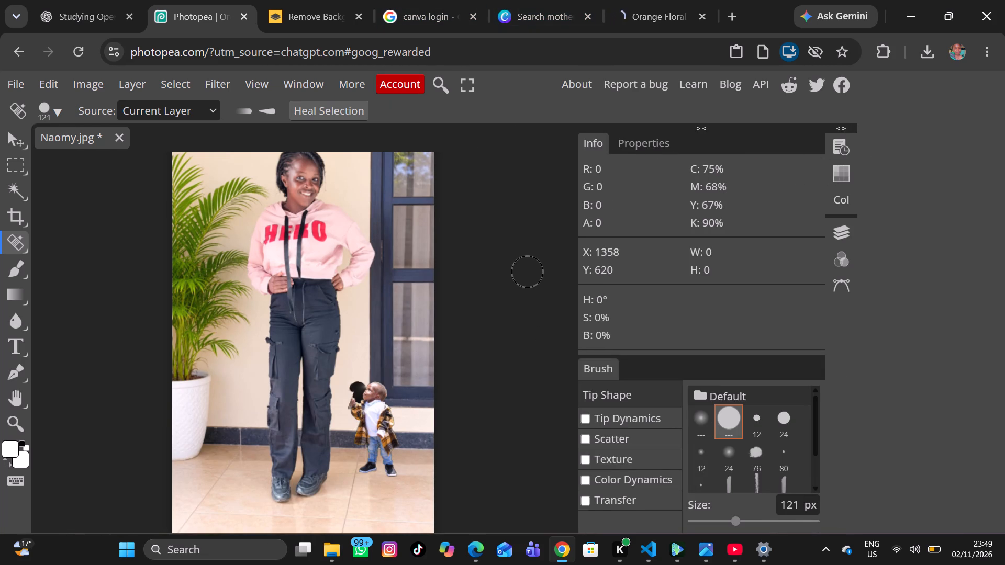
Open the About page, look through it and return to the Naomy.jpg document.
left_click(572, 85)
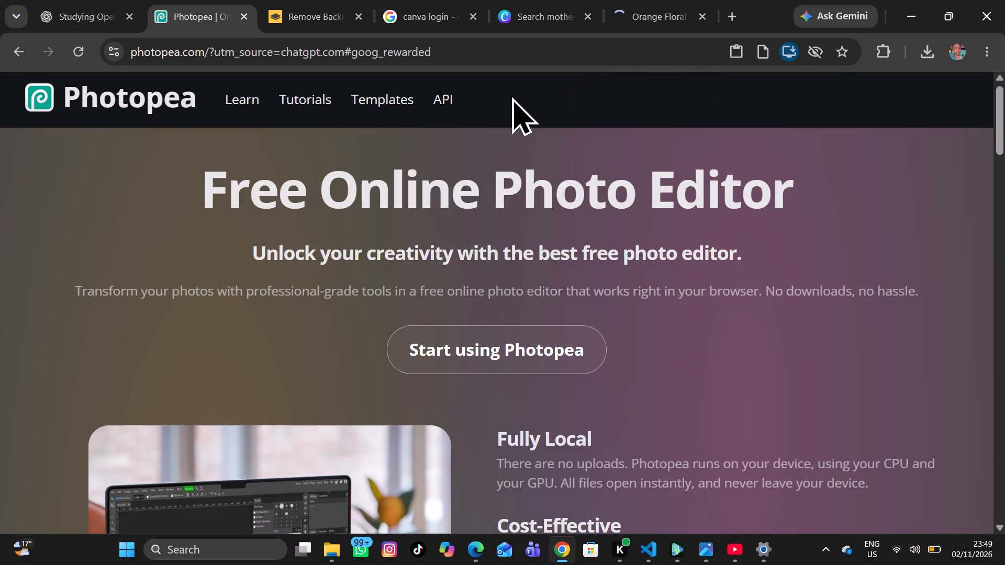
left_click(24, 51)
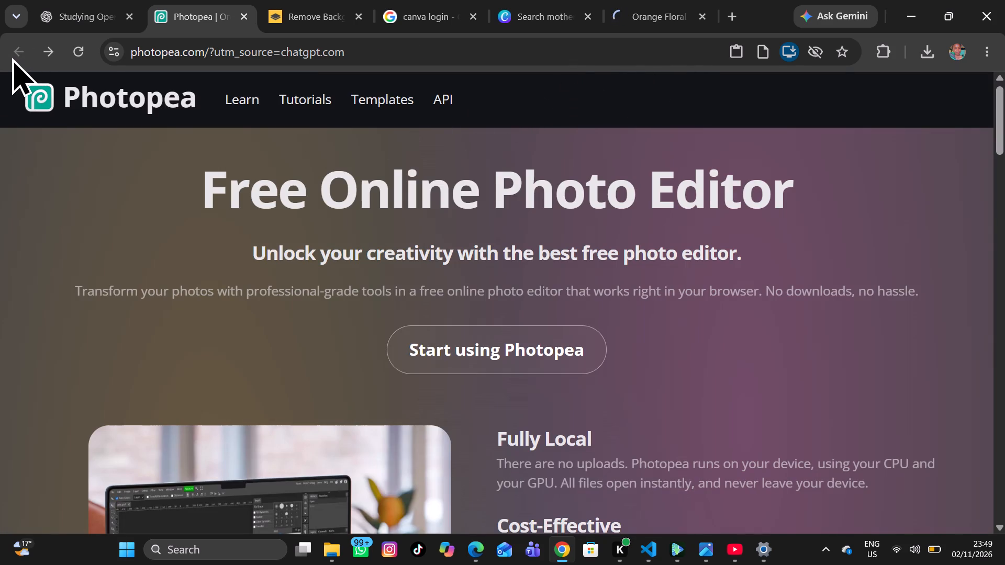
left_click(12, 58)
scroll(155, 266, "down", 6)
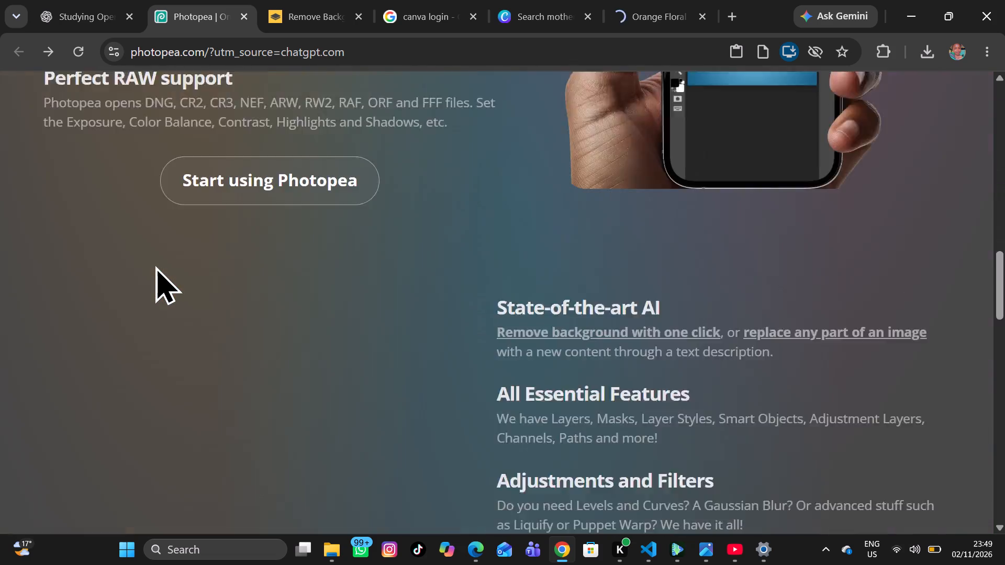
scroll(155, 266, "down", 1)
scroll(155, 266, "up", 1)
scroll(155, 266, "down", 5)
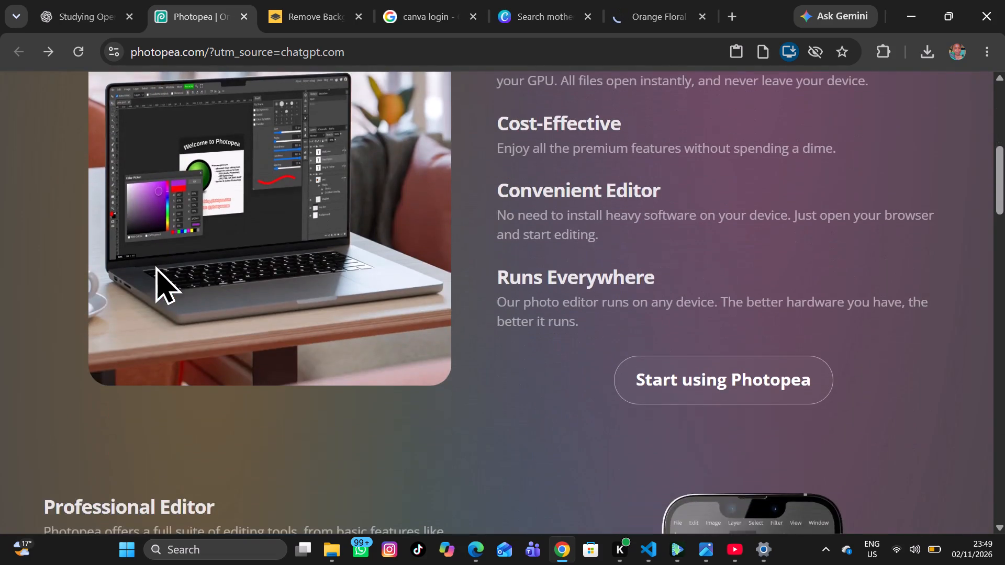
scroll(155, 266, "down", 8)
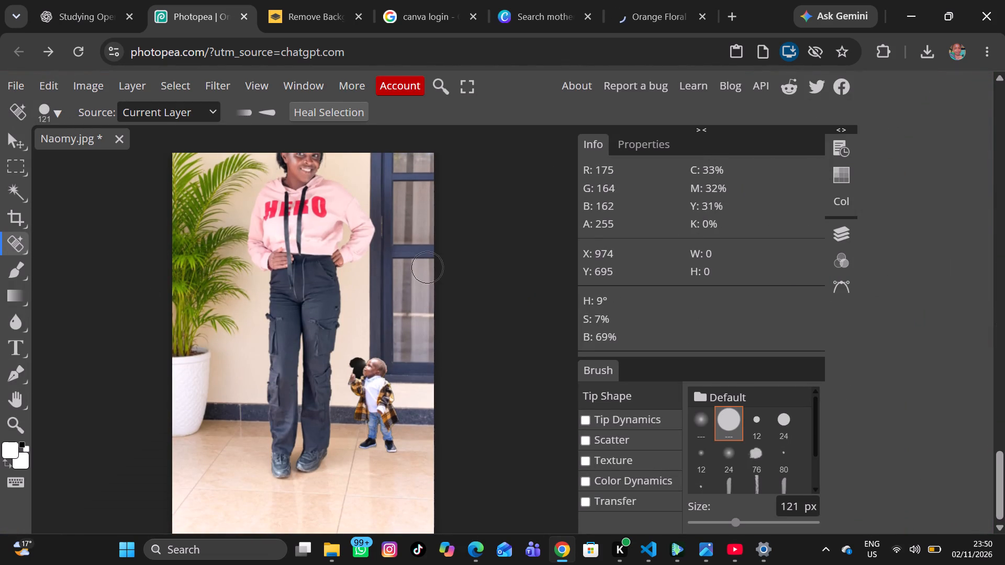
Display the Channels of the Naomy.jpg document.
left_click(558, 239)
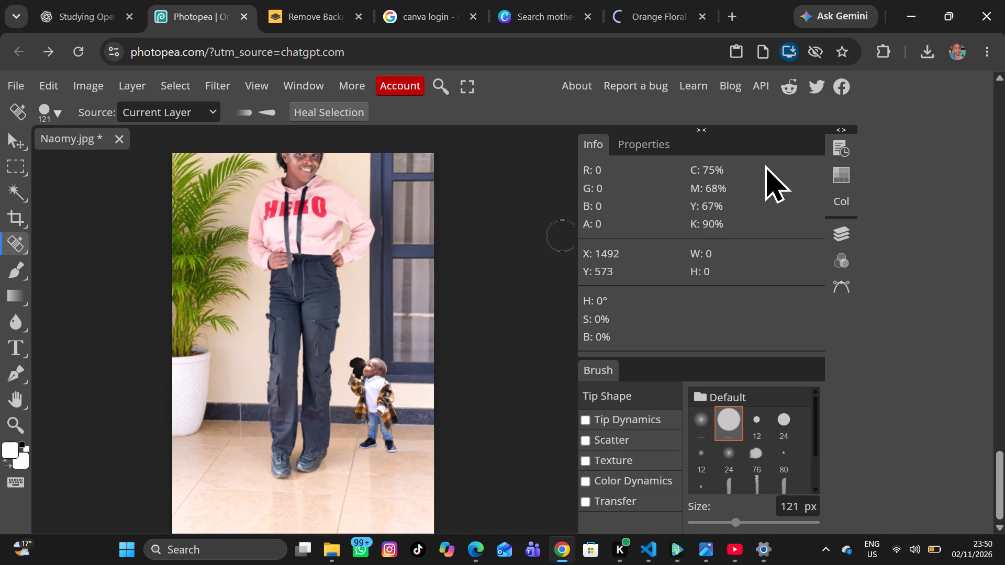
left_click(840, 257)
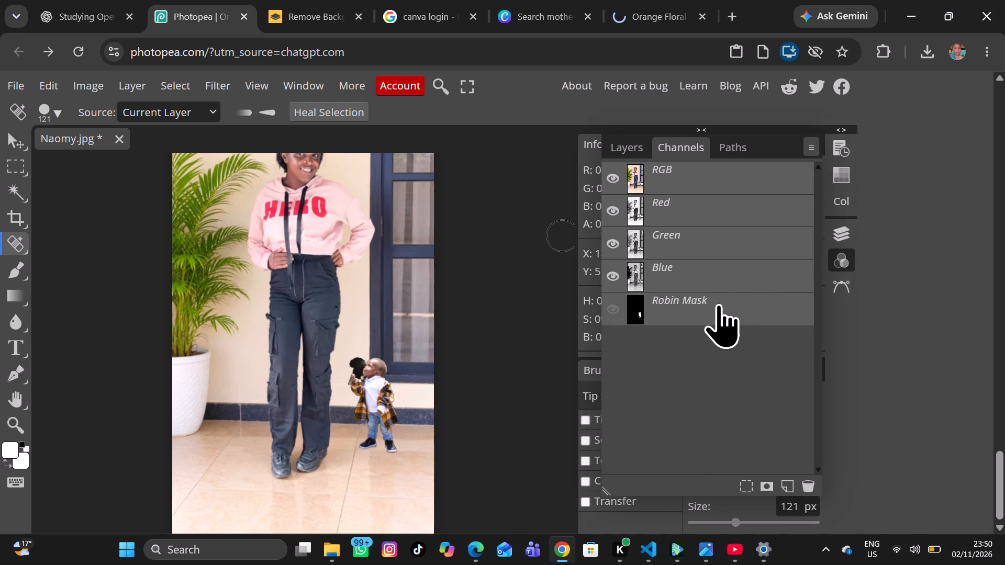
left_click(975, 220)
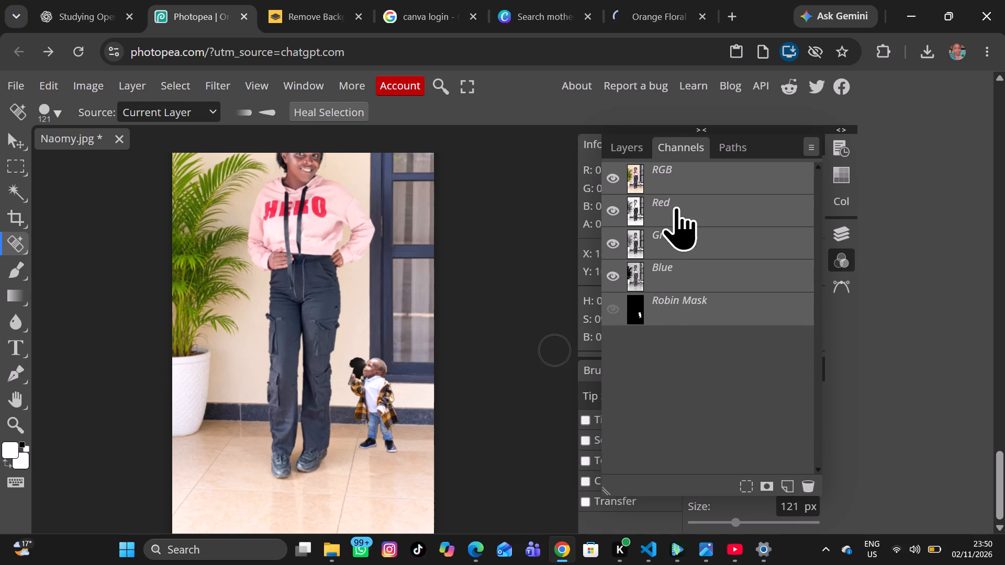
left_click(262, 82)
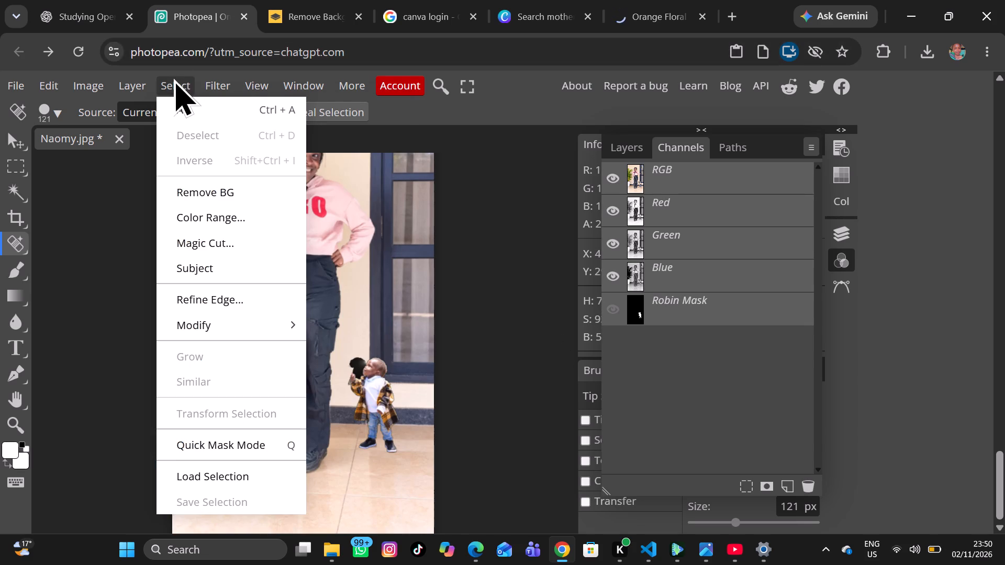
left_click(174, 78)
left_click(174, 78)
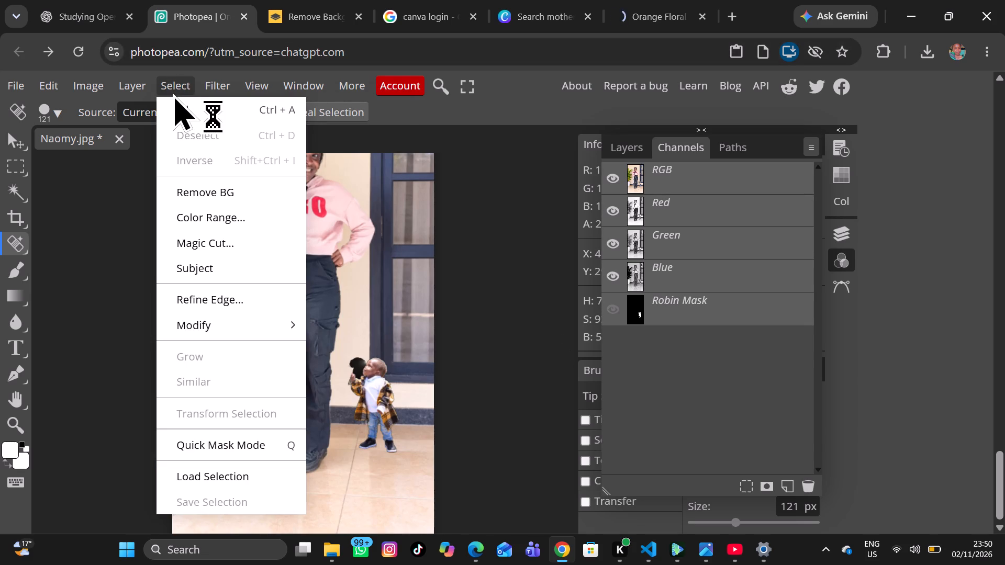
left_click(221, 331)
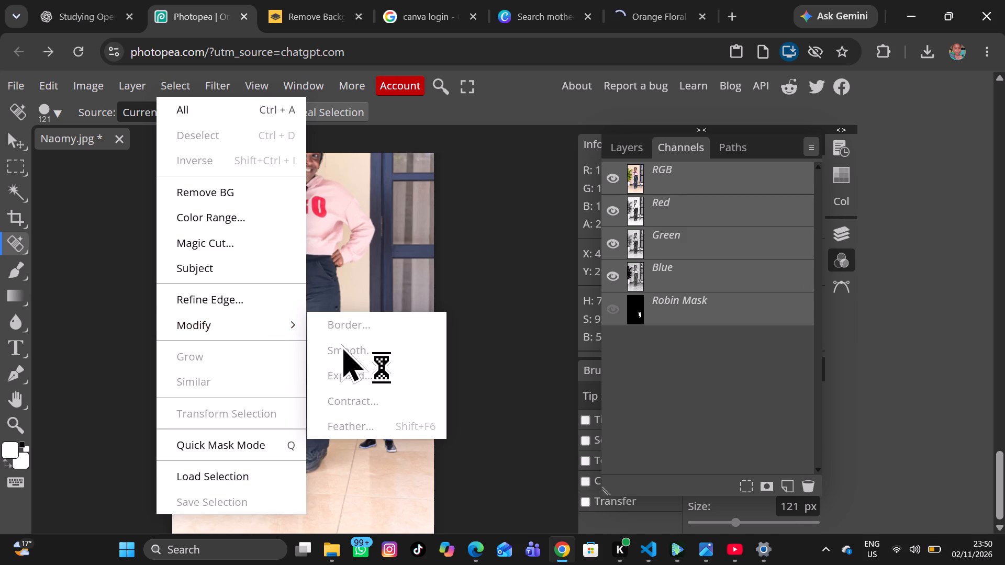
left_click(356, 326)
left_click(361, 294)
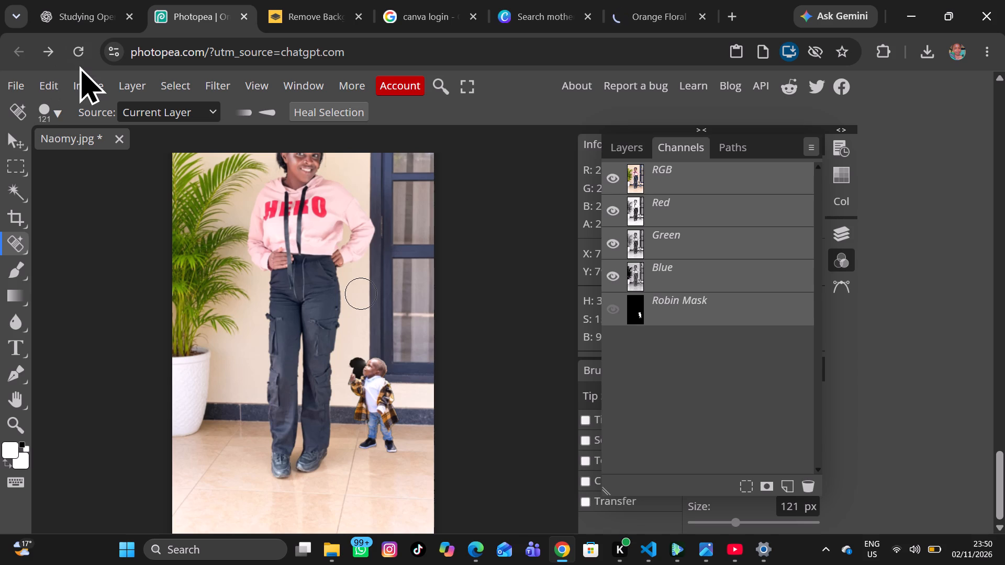
Use Apply Image to copy the merged RGB image into Robin's layer mask with Normal blend mode at 100% opacity.
left_click(87, 79)
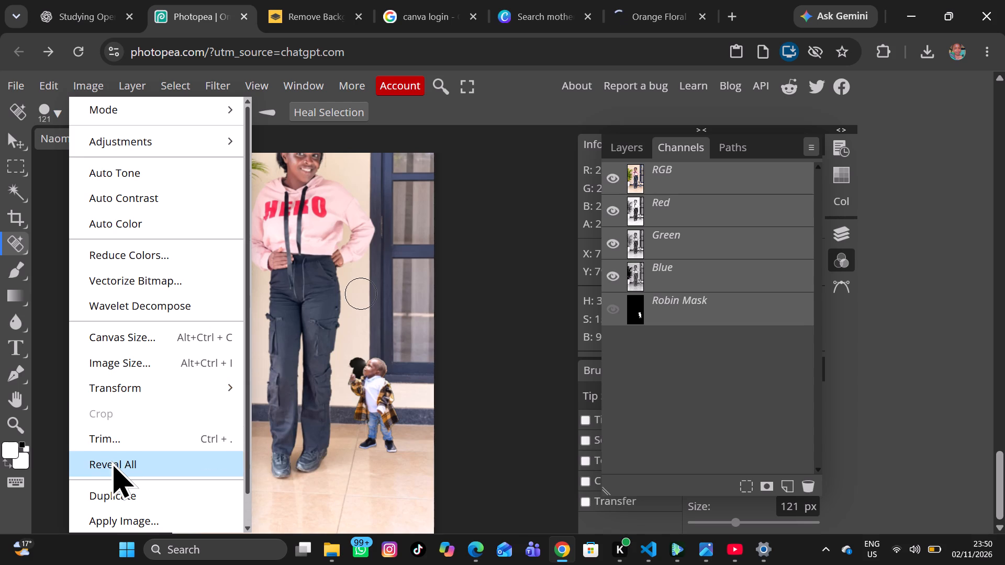
left_click(118, 519)
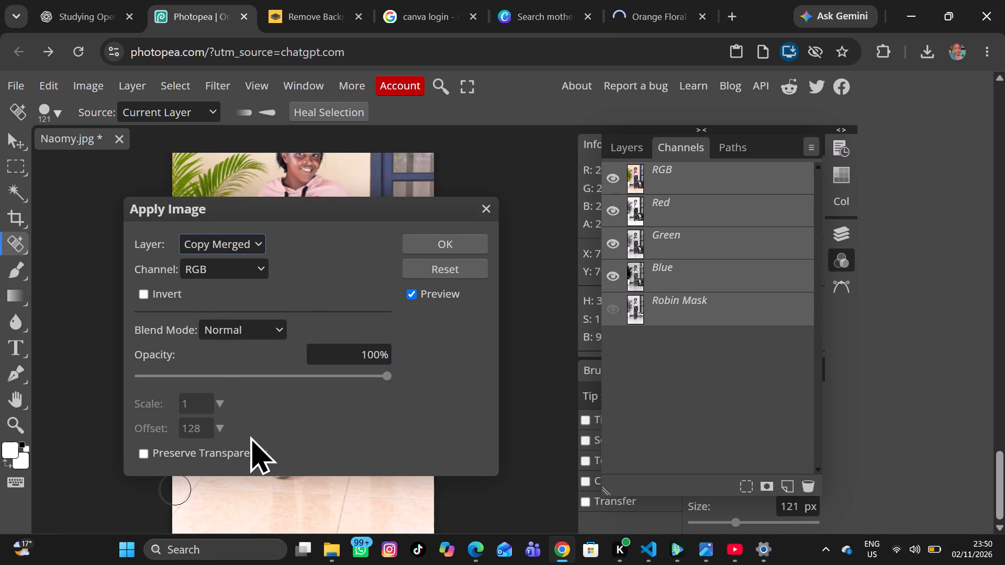
left_click(148, 454)
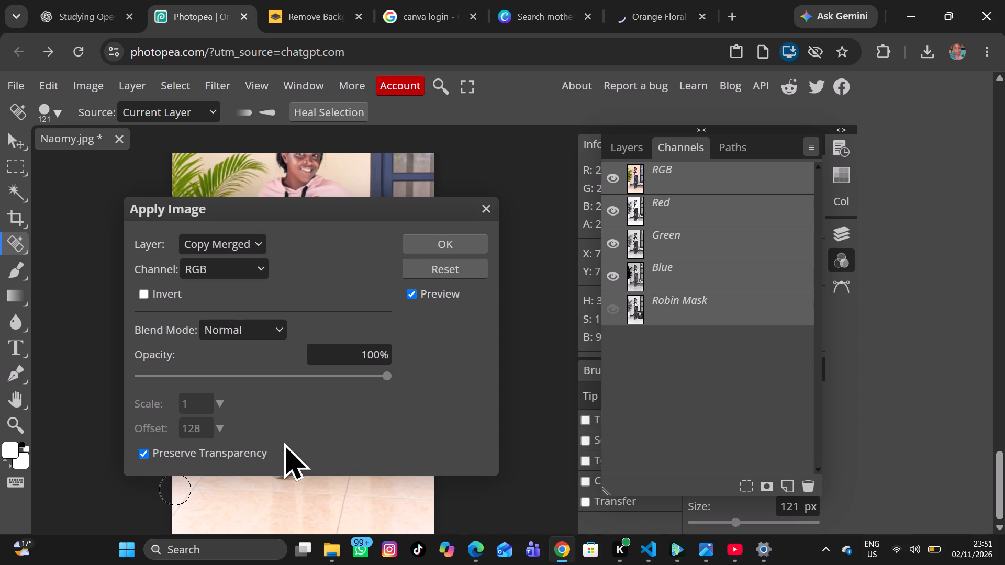
left_click(464, 261)
left_click(462, 247)
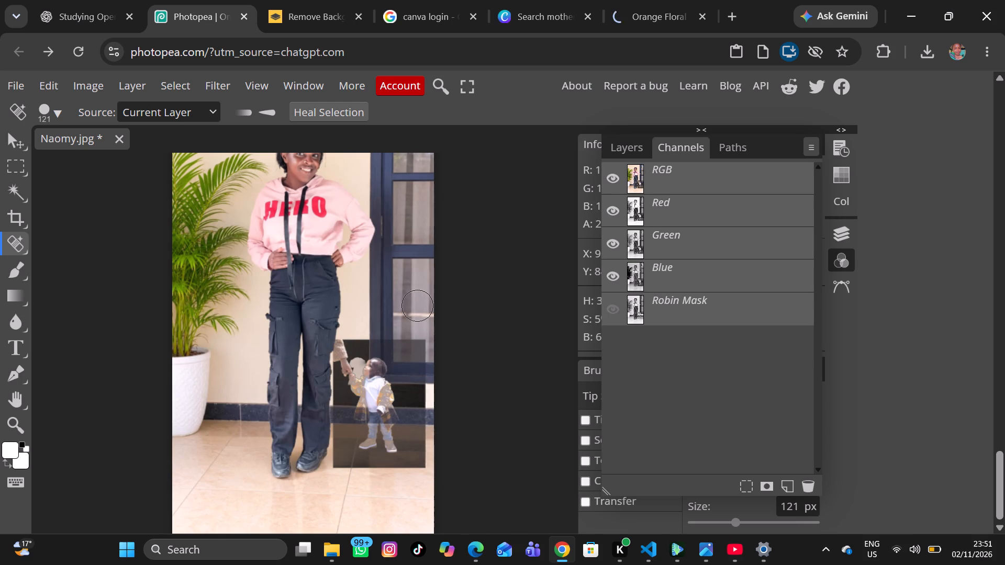
Paint with the 121 px Spot Healing brush on Robin's layer mask, covering his figure and the dark rectangle around him.
left_click_drag(396, 331, 395, 429)
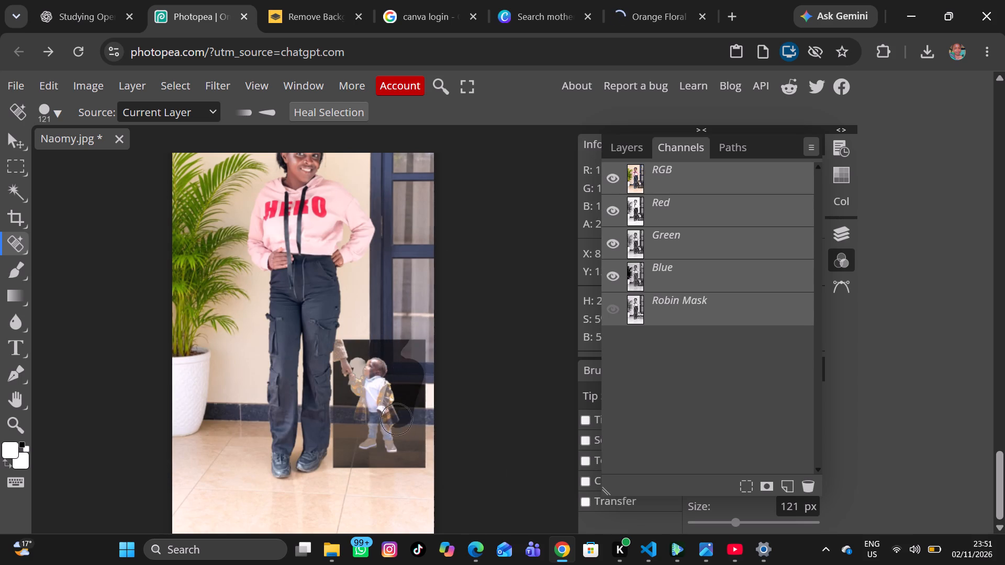
left_click_drag(395, 429, 374, 369)
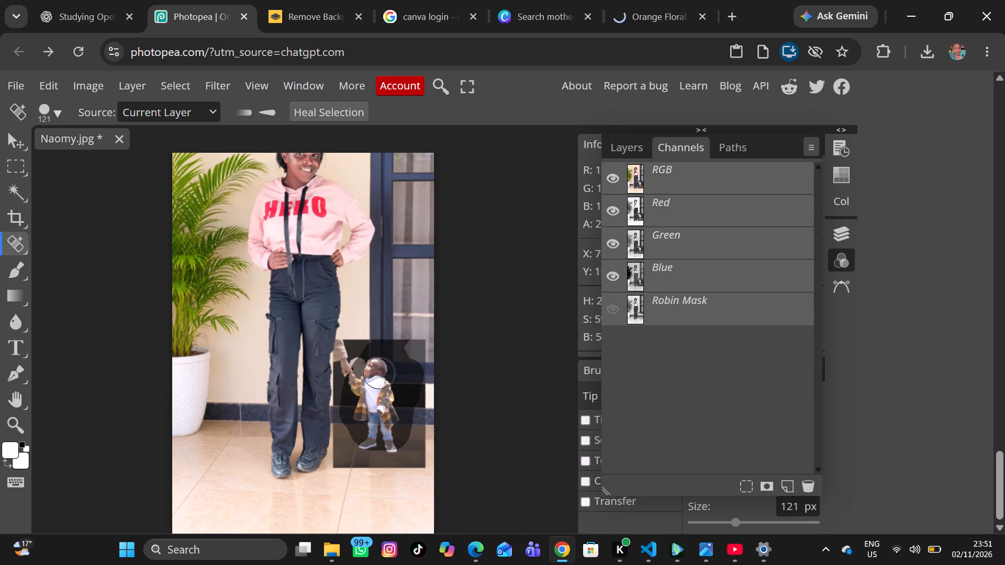
left_click_drag(374, 369, 360, 431)
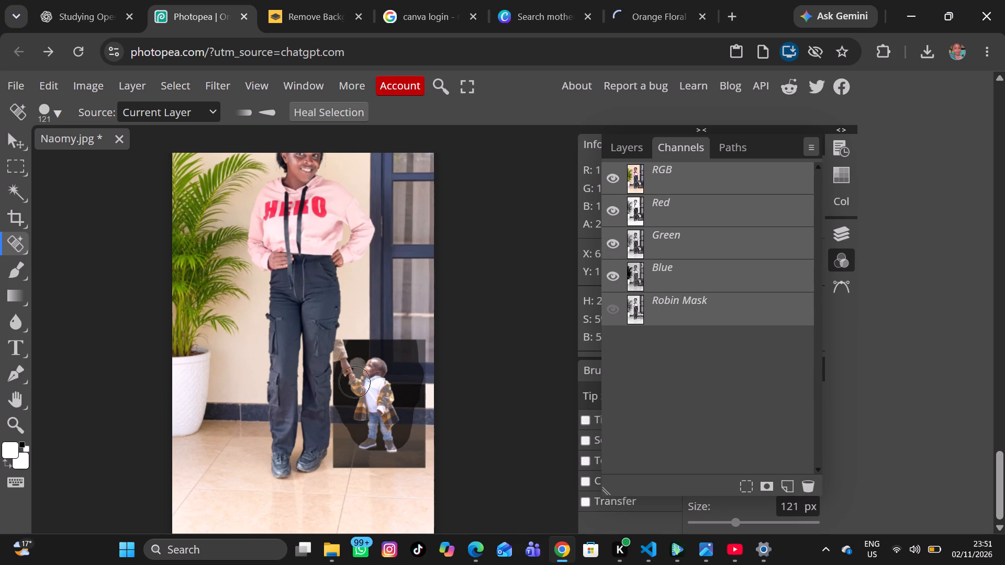
left_click_drag(360, 431, 397, 357)
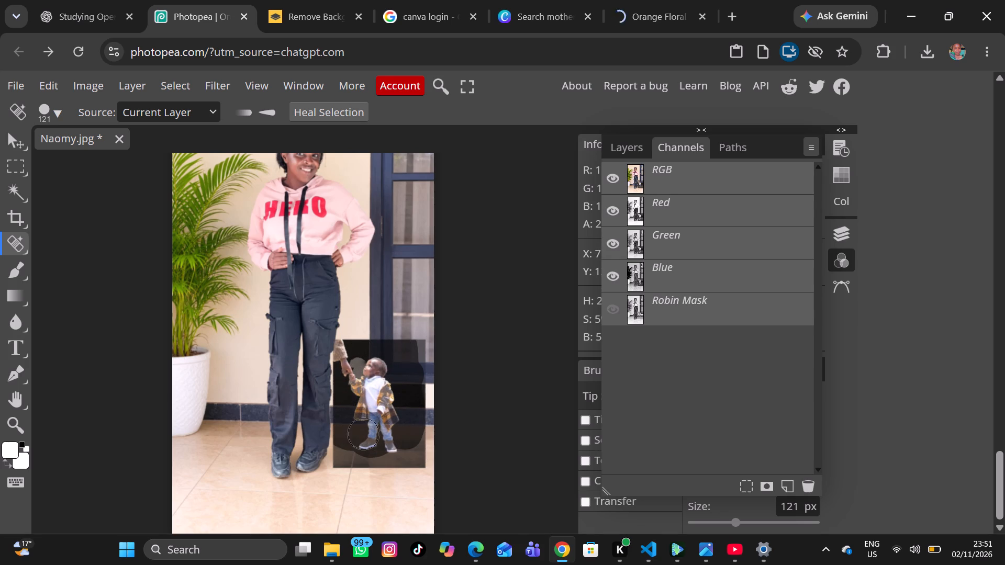
left_click_drag(397, 357, 425, 448)
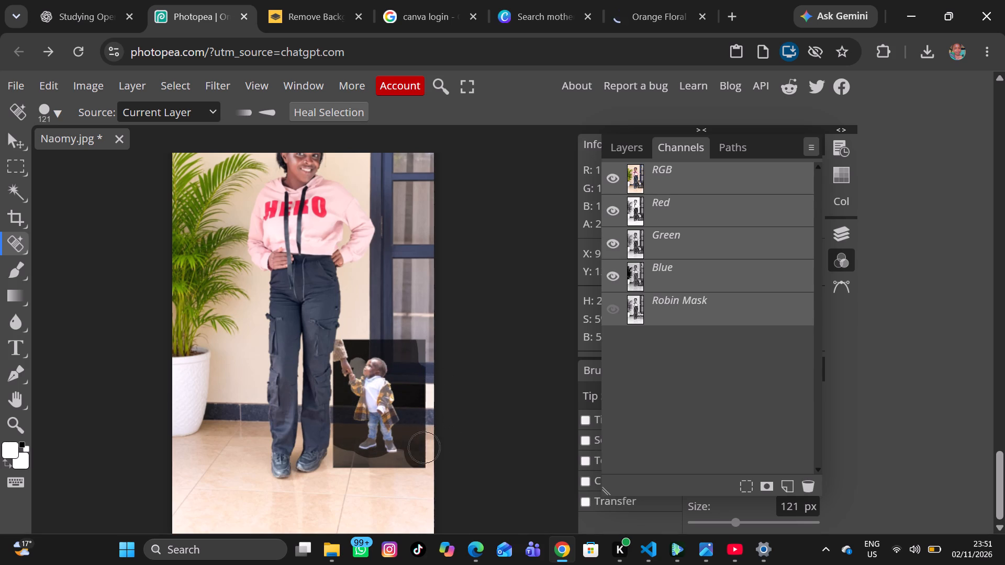
left_click_drag(425, 448, 356, 467)
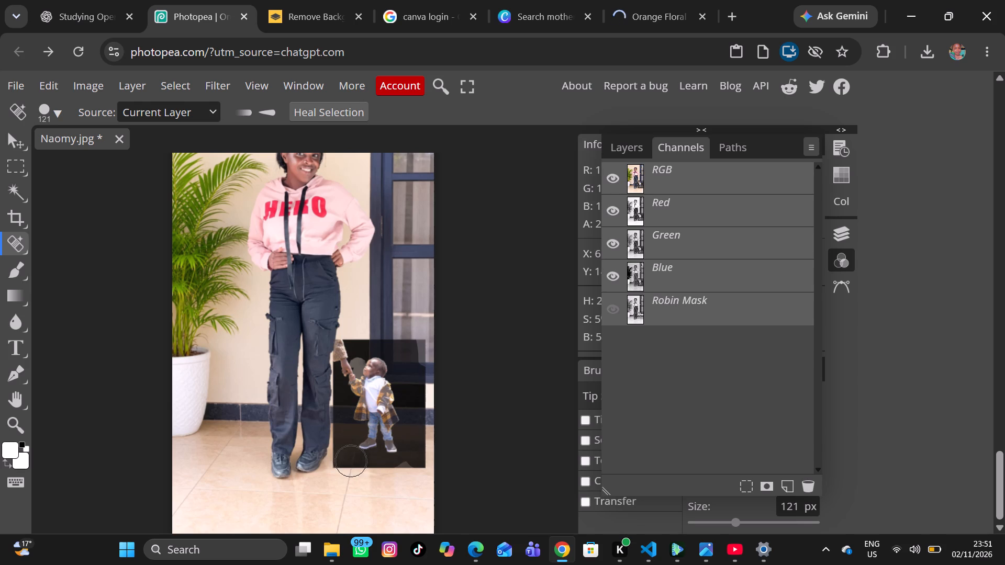
left_click_drag(356, 467, 363, 405)
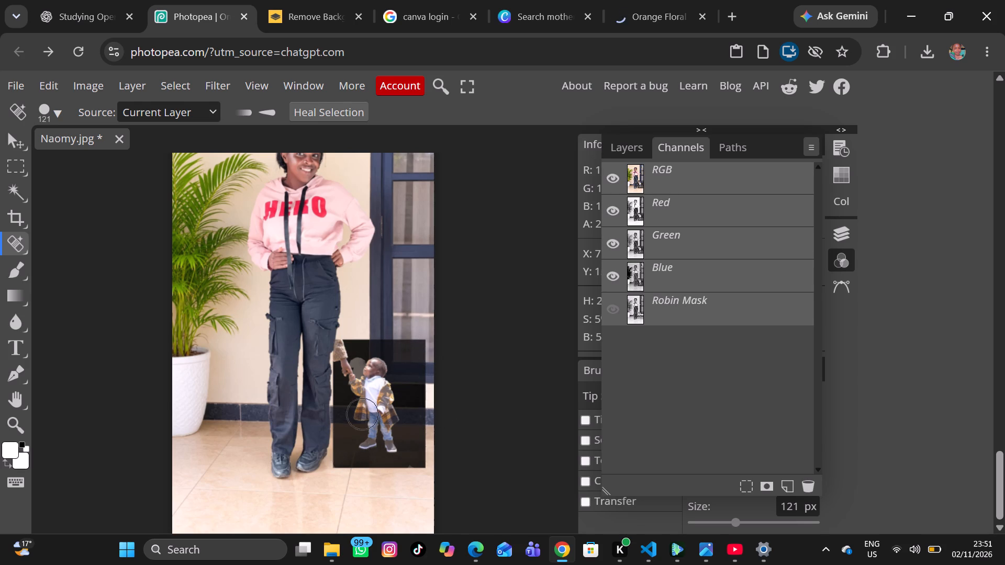
left_click_drag(363, 405, 365, 355)
Switch from the browser to the Screenshots folder in File Explorer.
left_click(898, 14)
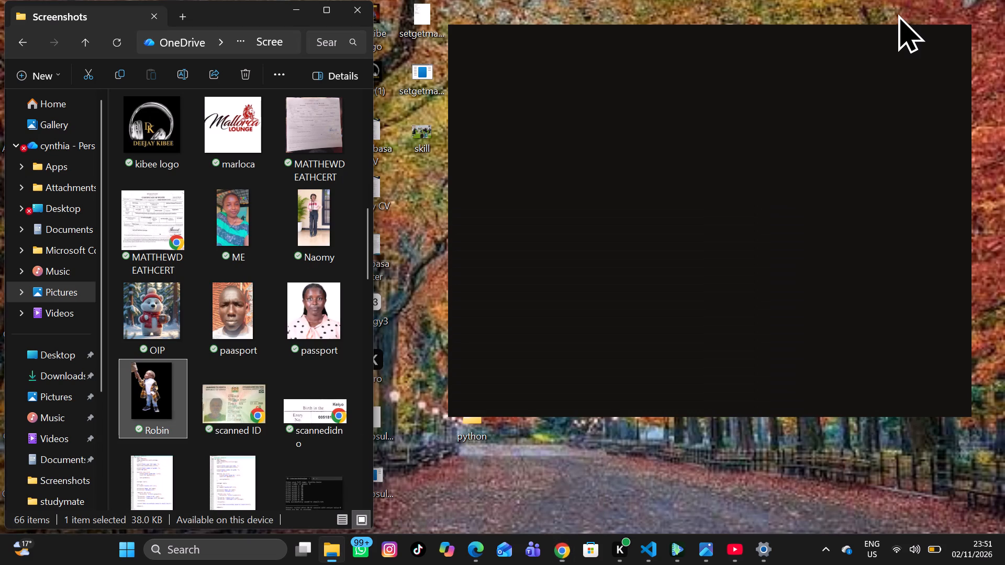